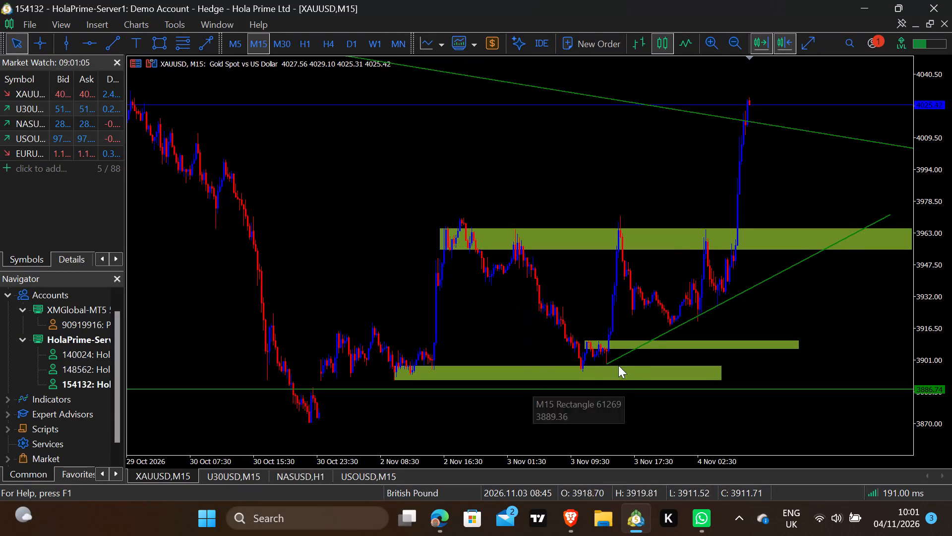
# Examine the XAUUSD price structure, zones and trendlines on the M15, H1 and H4 timeframes, ending on H4.
pyautogui.moveTo(612, 420); pyautogui.dragTo(559, 423)
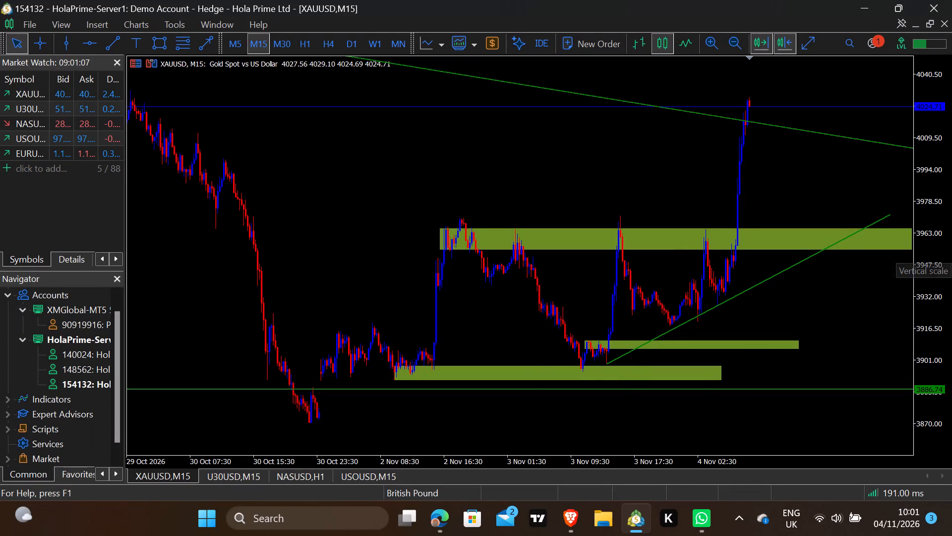
pyautogui.moveTo(945, 238); pyautogui.dragTo(942, 269)
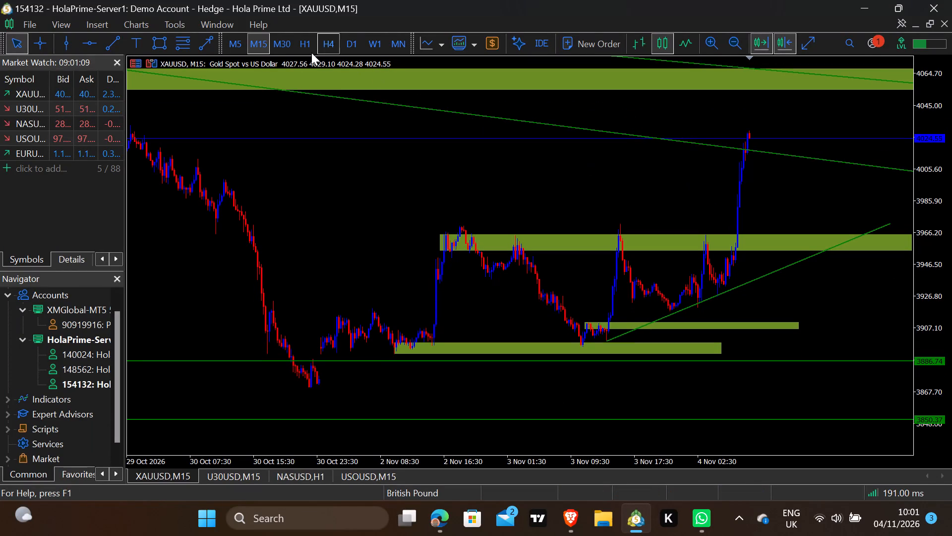
pyautogui.click(308, 49)
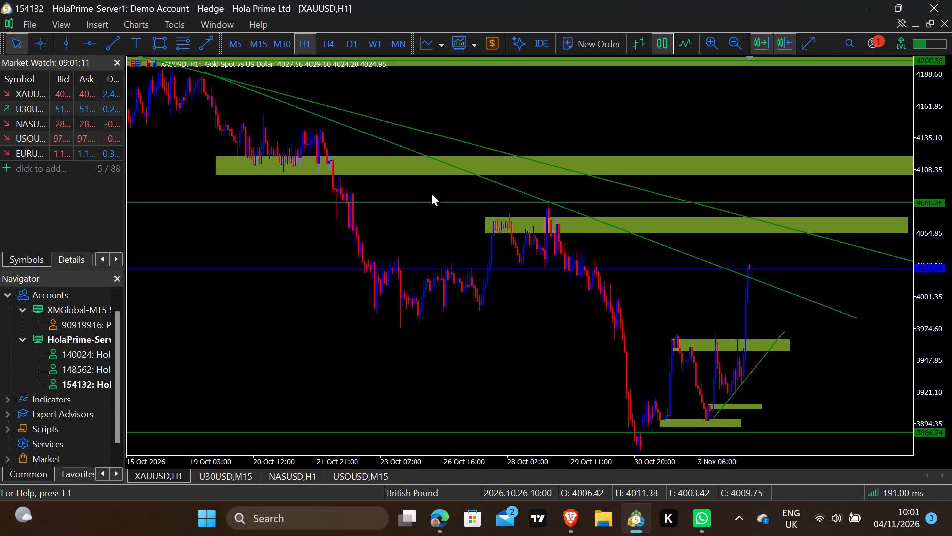
pyautogui.click(931, 261)
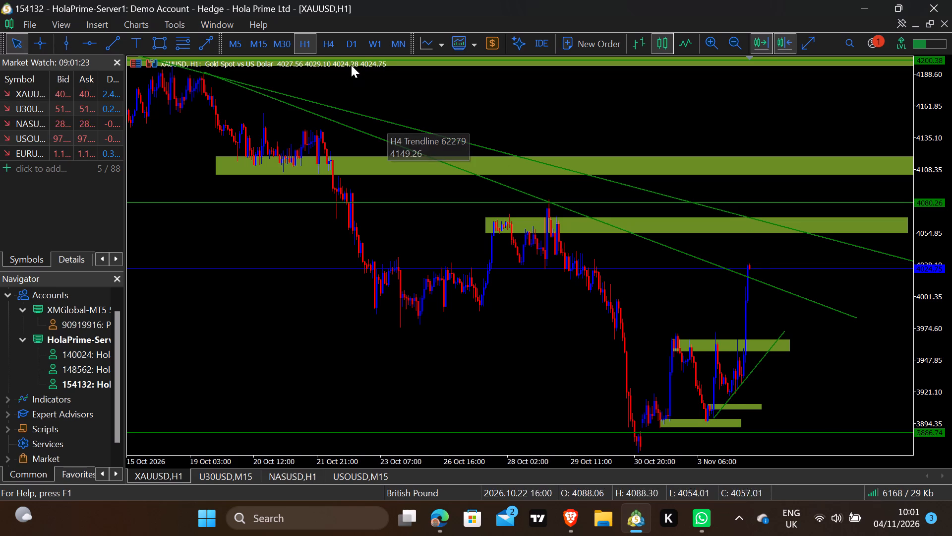
pyautogui.click(335, 50)
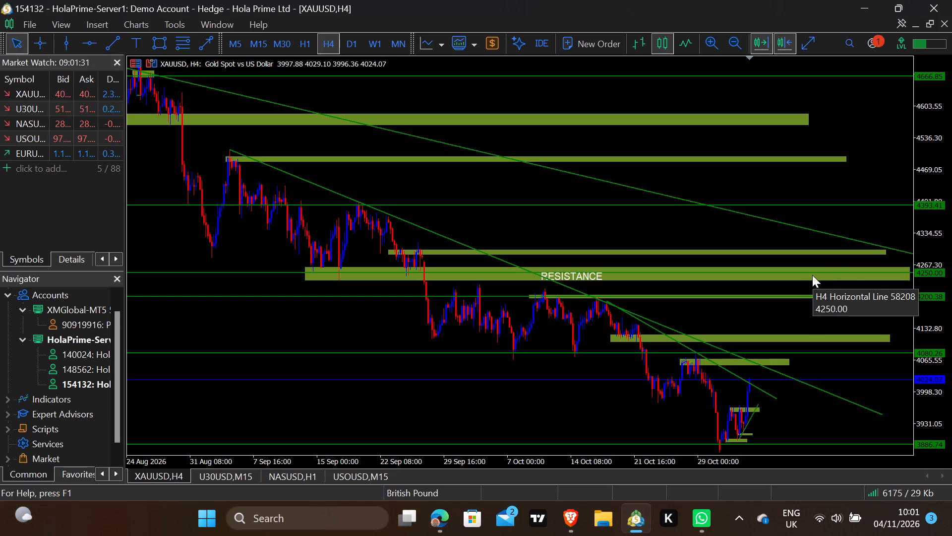
pyautogui.moveTo(574, 334); pyautogui.dragTo(784, 328)
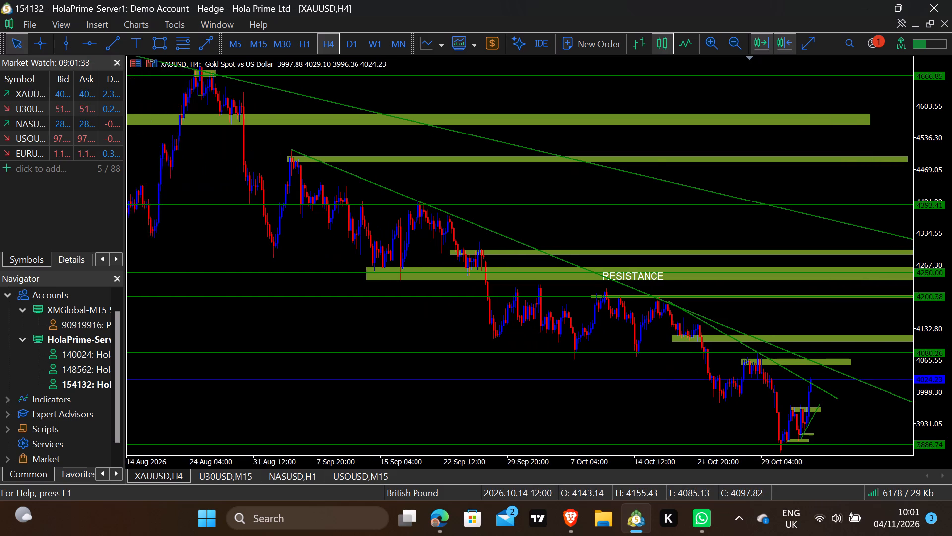
pyautogui.moveTo(784, 328); pyautogui.dragTo(815, 329)
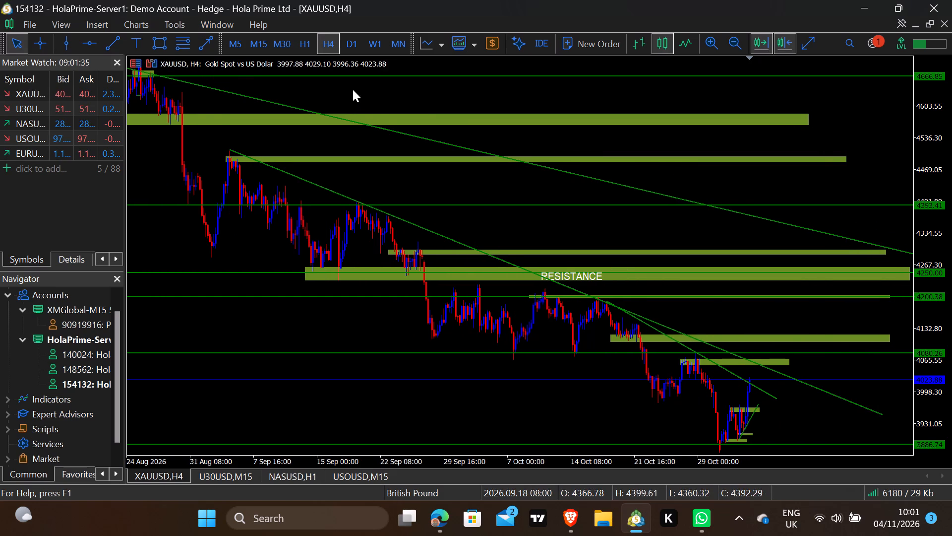
pyautogui.click(305, 51)
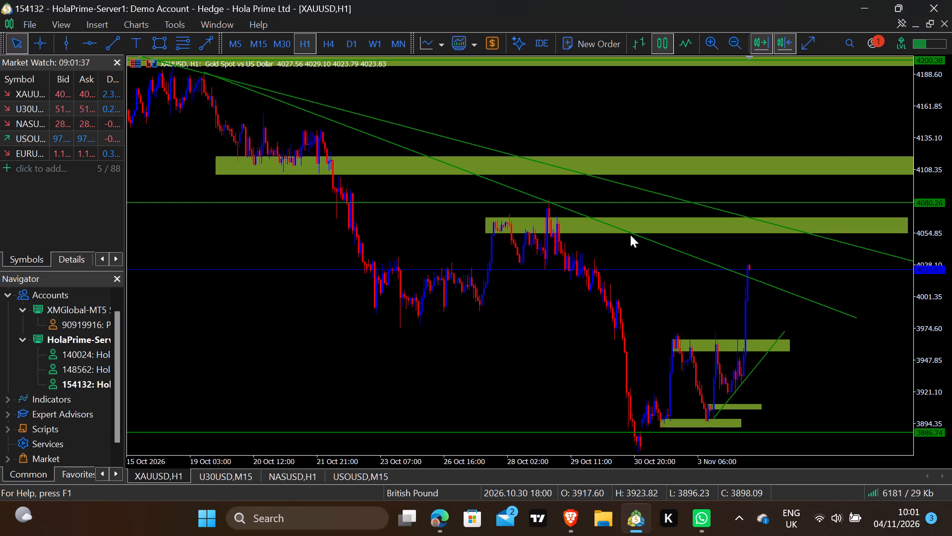
pyautogui.click(333, 54)
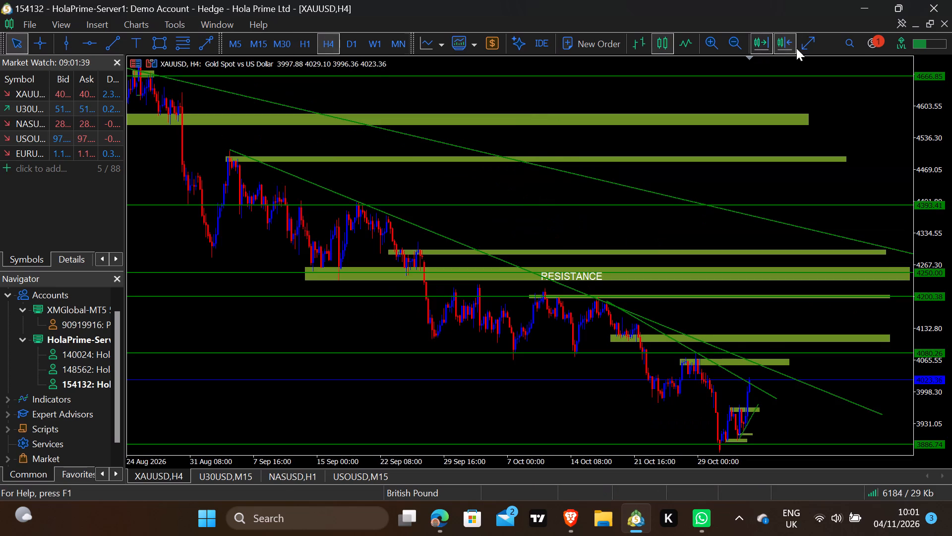
# Turn off chart auto-scroll and examine the H4 price history back to June 2026, returning to the latest candles.
pyautogui.click(765, 41)
pyautogui.moveTo(675, 196); pyautogui.dragTo(910, 167)
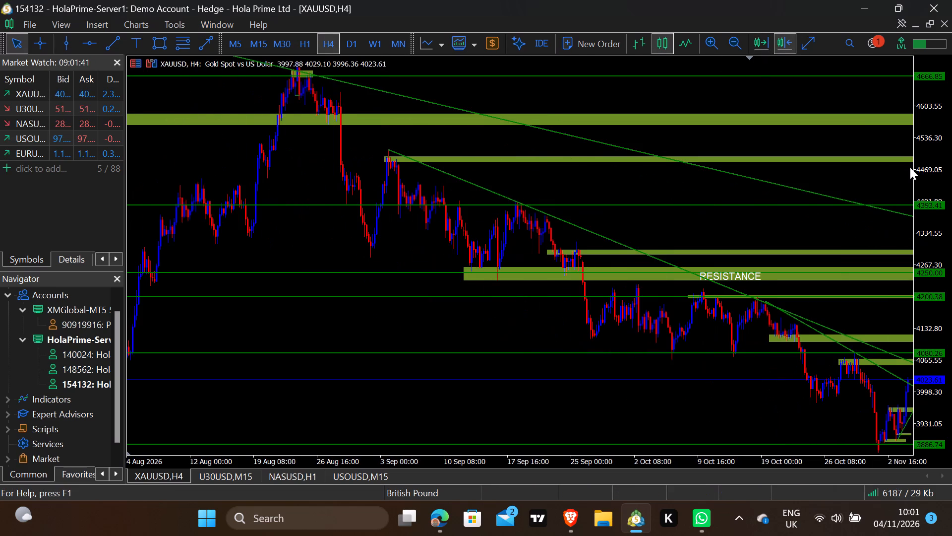
pyautogui.moveTo(659, 230); pyautogui.dragTo(907, 234)
pyautogui.moveTo(592, 275); pyautogui.dragTo(848, 267)
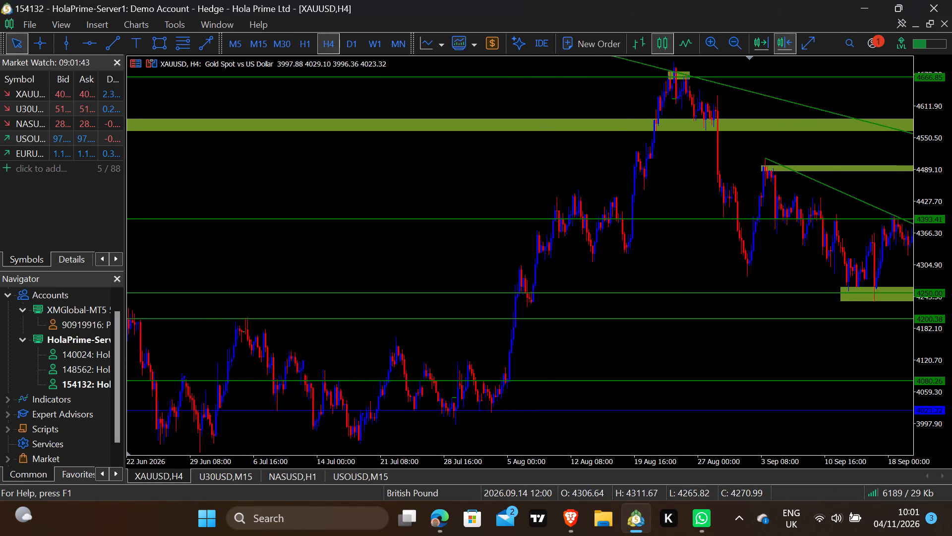
pyautogui.moveTo(848, 267); pyautogui.dragTo(885, 266)
pyautogui.moveTo(936, 213); pyautogui.dragTo(939, 315)
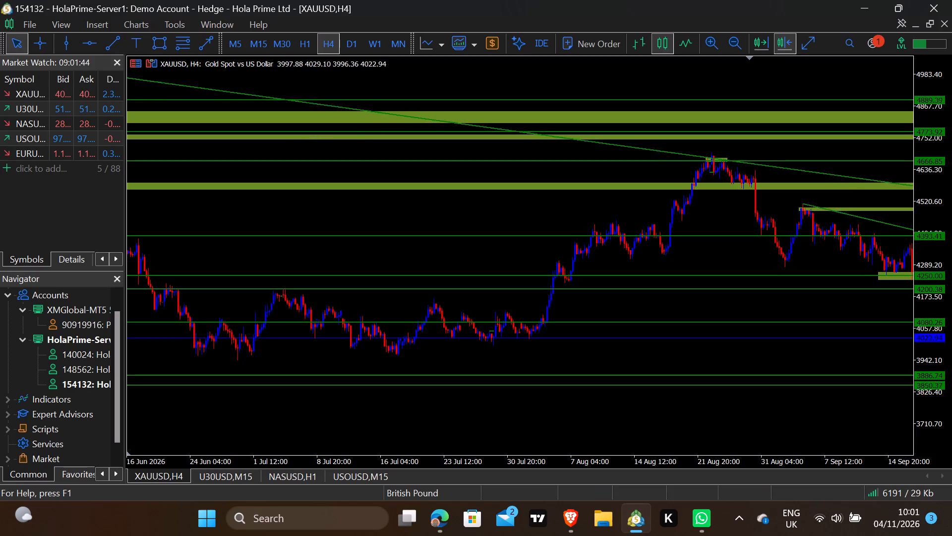
pyautogui.moveTo(939, 315); pyautogui.dragTo(937, 270)
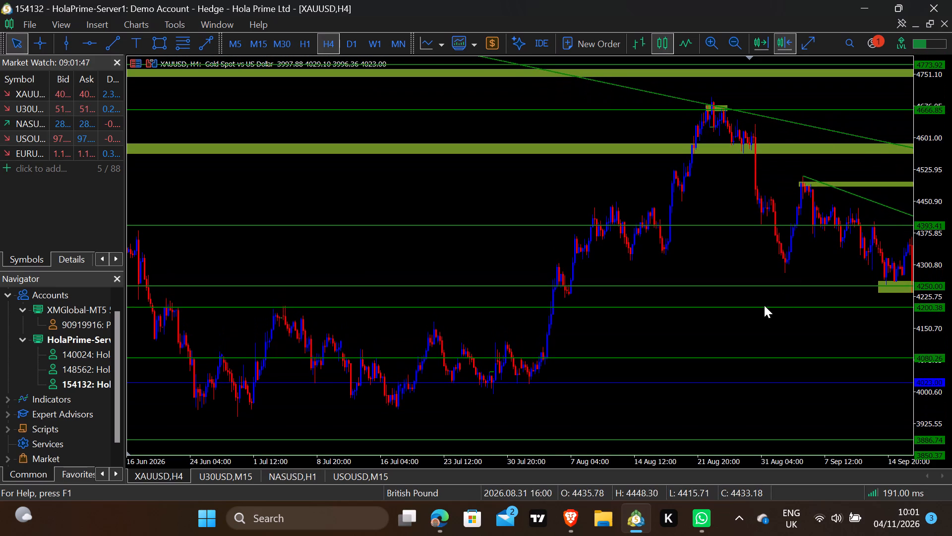
pyautogui.moveTo(764, 305); pyautogui.dragTo(530, 303)
pyautogui.moveTo(627, 307); pyautogui.dragTo(356, 300)
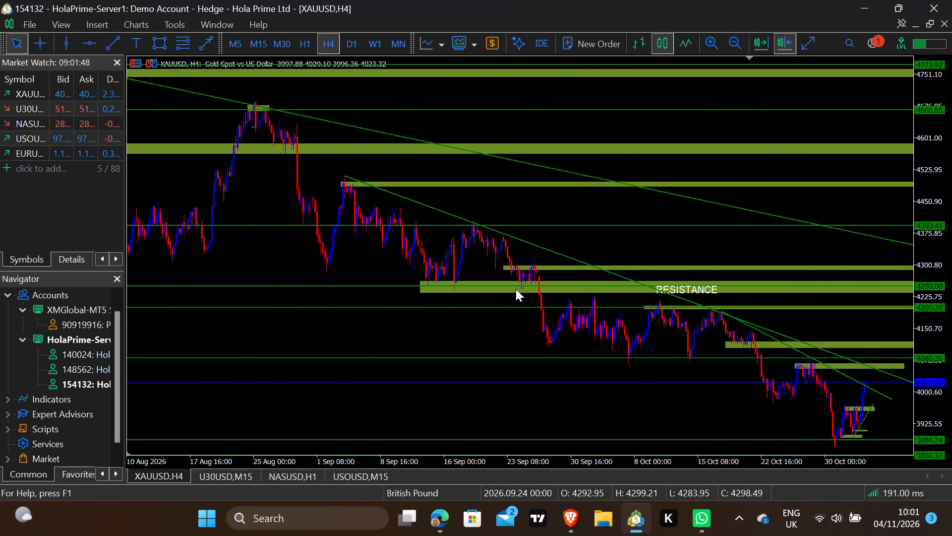
pyautogui.moveTo(516, 289); pyautogui.dragTo(306, 267)
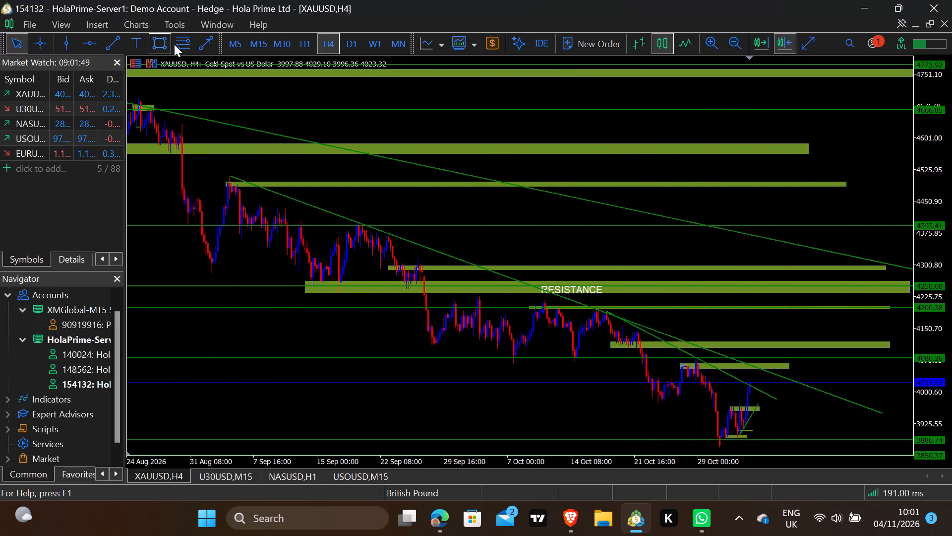
# Draw a Fibonacci retracement on the H4 chart from the late-August swing high near 4700 down to the 3850.37 line.
pyautogui.click(174, 44)
pyautogui.moveTo(137, 96); pyautogui.dragTo(384, 251)
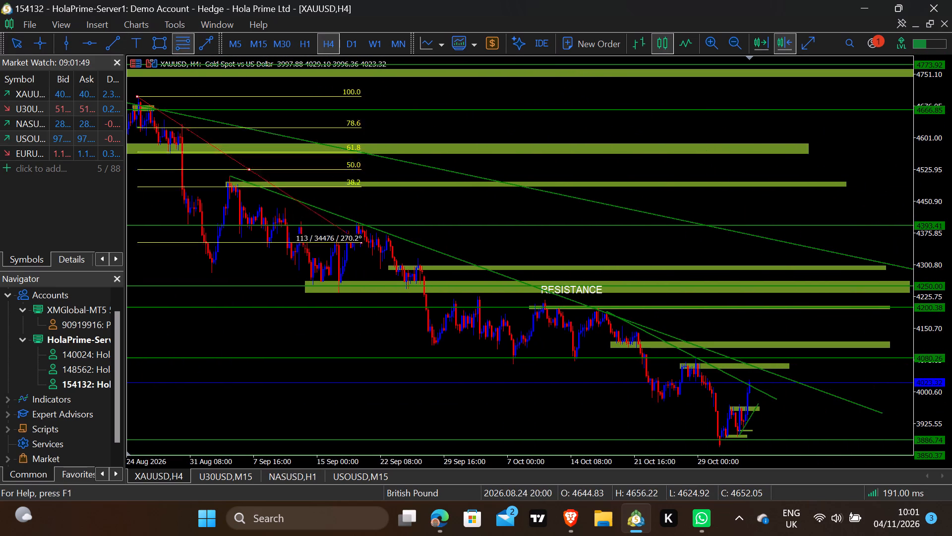
pyautogui.moveTo(384, 251); pyautogui.dragTo(479, 278)
pyautogui.moveTo(479, 278); pyautogui.dragTo(780, 436)
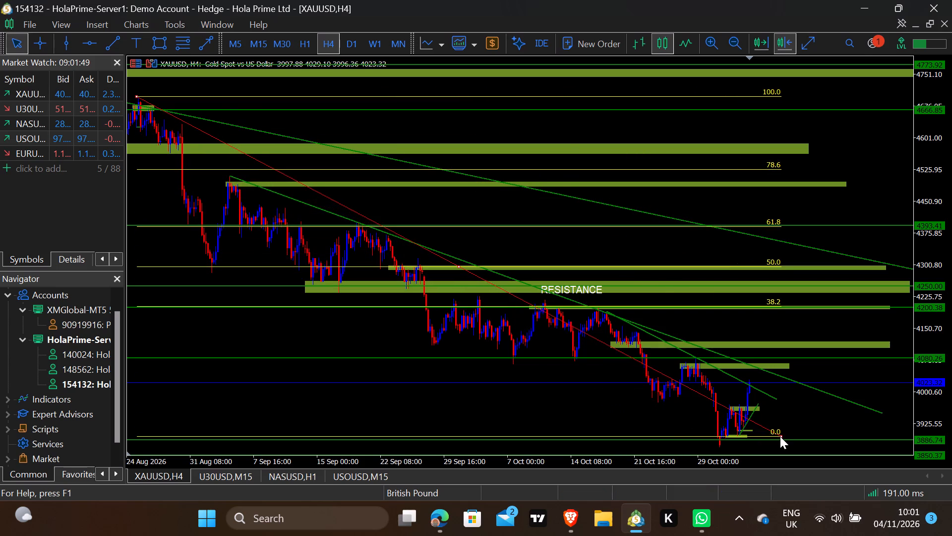
pyautogui.moveTo(780, 436); pyautogui.dragTo(801, 446)
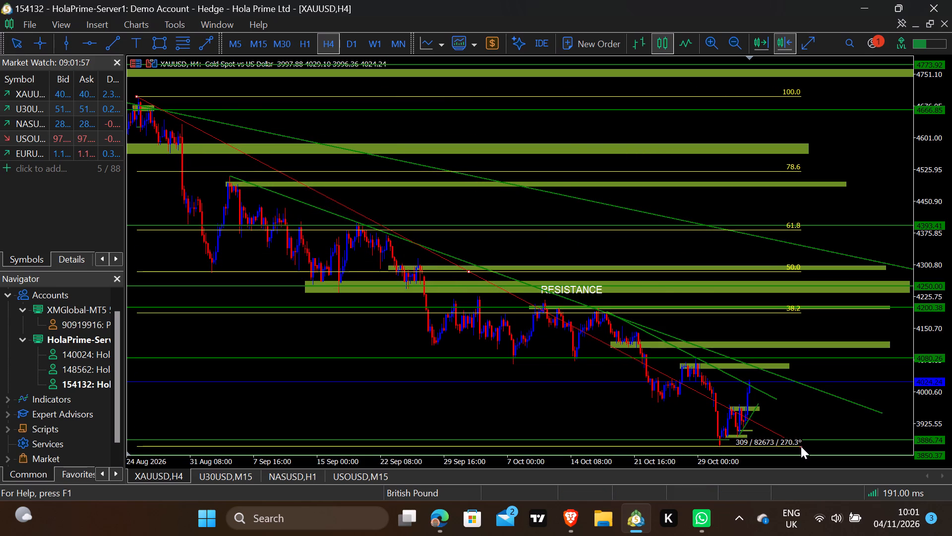
pyautogui.moveTo(801, 446); pyautogui.dragTo(797, 444)
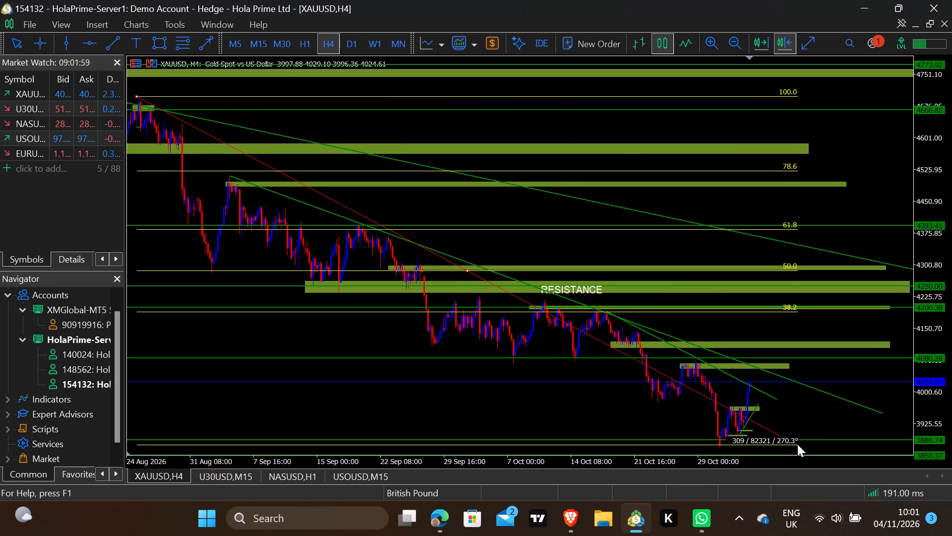
pyautogui.moveTo(797, 444); pyautogui.dragTo(809, 444)
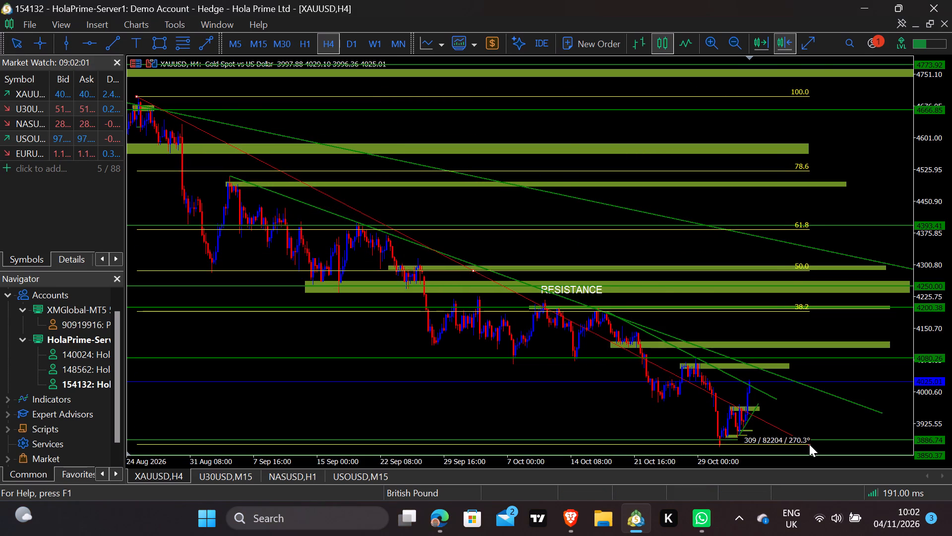
pyautogui.moveTo(809, 444); pyautogui.dragTo(812, 446)
pyautogui.moveTo(812, 446); pyautogui.dragTo(813, 449)
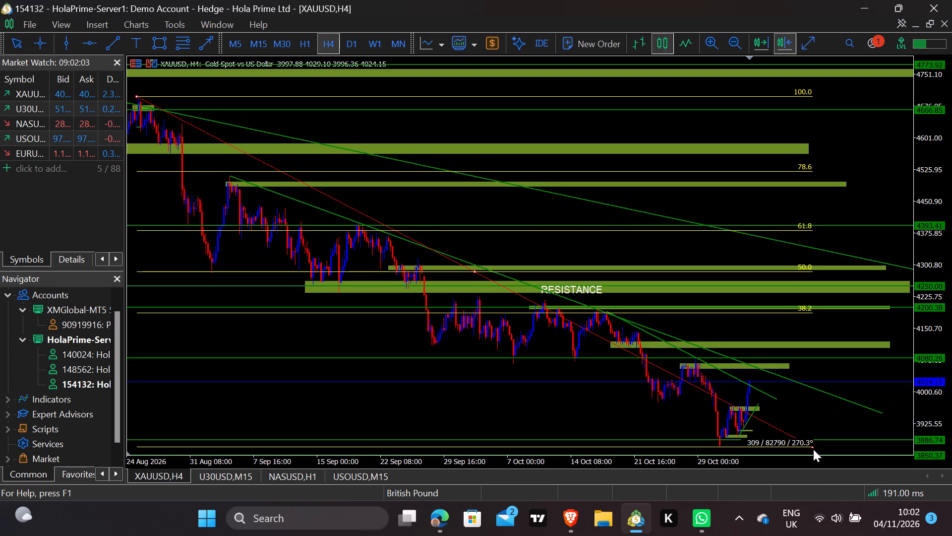
pyautogui.moveTo(813, 449); pyautogui.dragTo(818, 454)
# Extend the Fibonacci's 0.0 end down to about 3522, aligning its 61.8 level with the 4250.00 resistance line.
pyautogui.moveTo(927, 305); pyautogui.dragTo(934, 345)
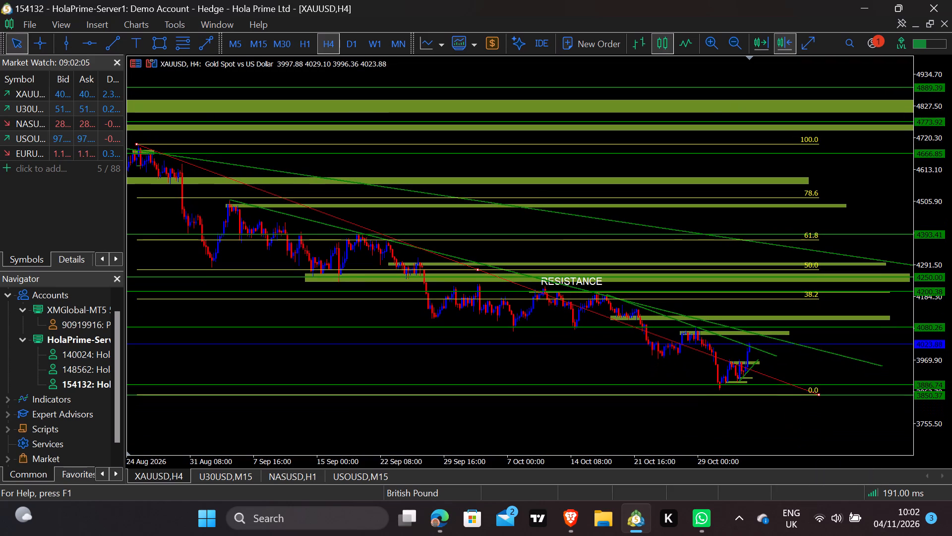
pyautogui.moveTo(820, 395); pyautogui.dragTo(835, 404)
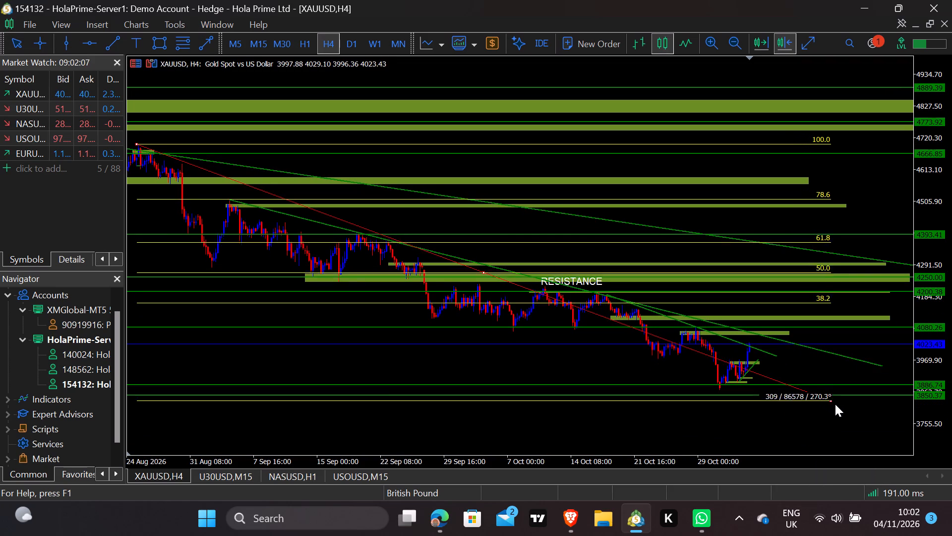
pyautogui.moveTo(835, 404); pyautogui.dragTo(846, 436)
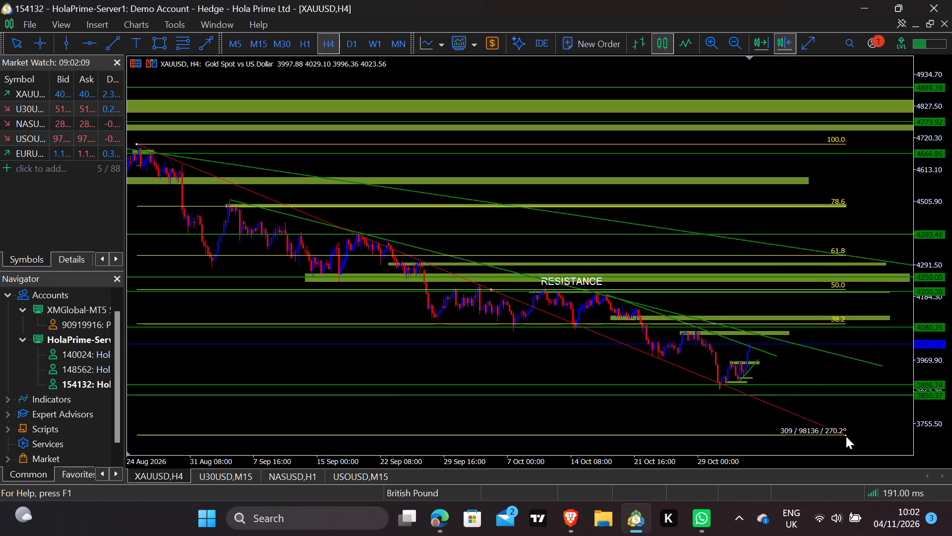
pyautogui.moveTo(846, 436); pyautogui.dragTo(855, 455)
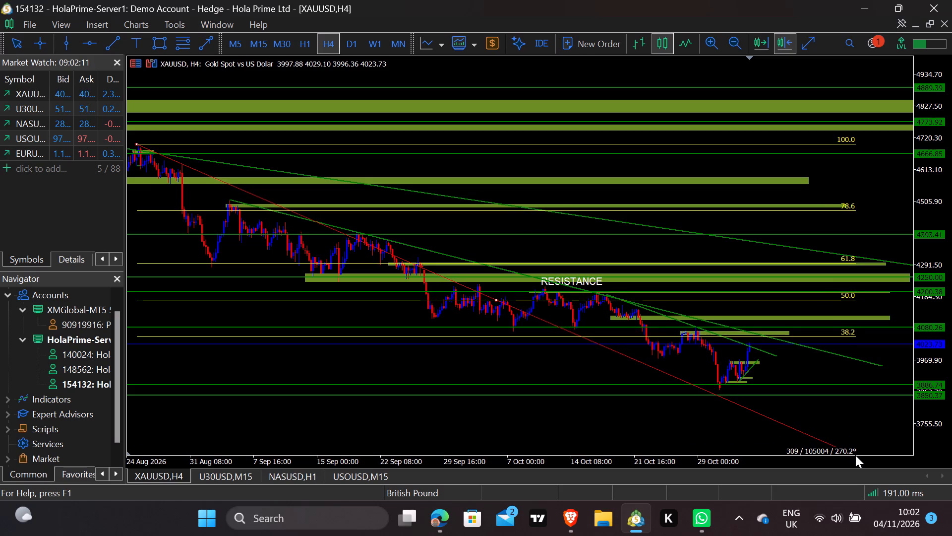
pyautogui.moveTo(855, 455); pyautogui.dragTo(856, 456)
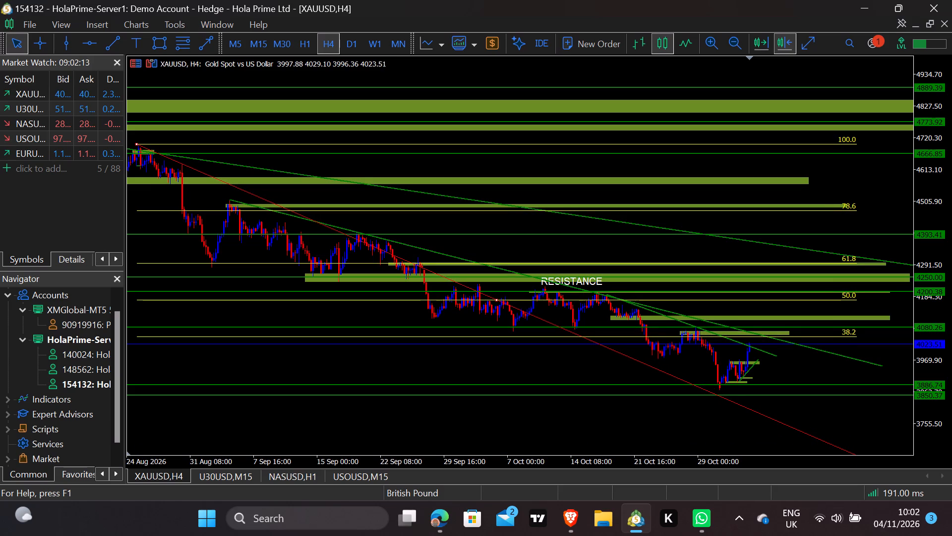
pyautogui.moveTo(932, 374); pyautogui.dragTo(934, 394)
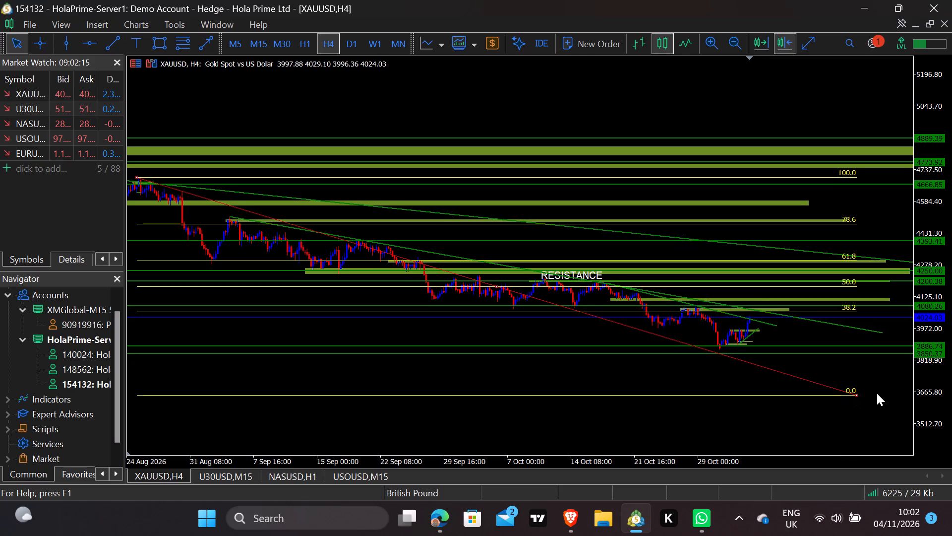
pyautogui.moveTo(856, 395); pyautogui.dragTo(869, 406)
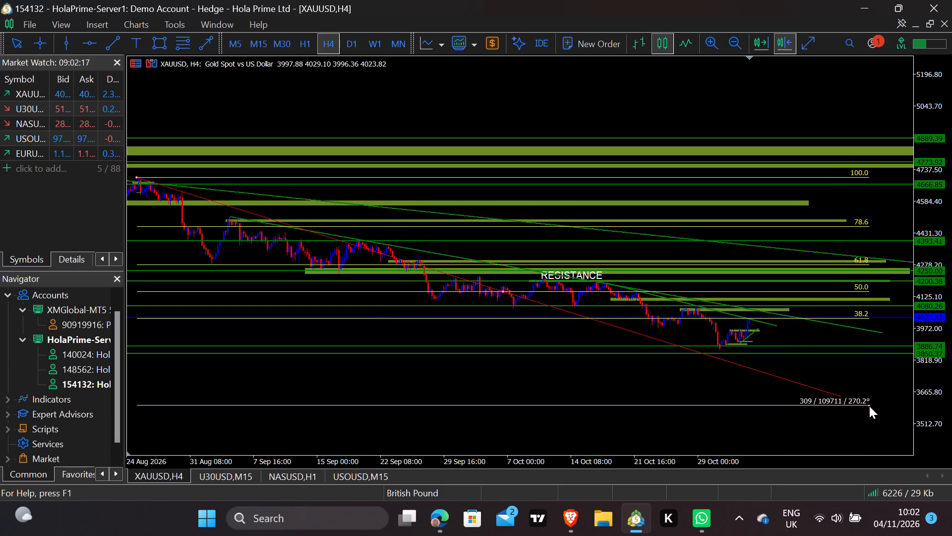
pyautogui.moveTo(869, 406); pyautogui.dragTo(875, 416)
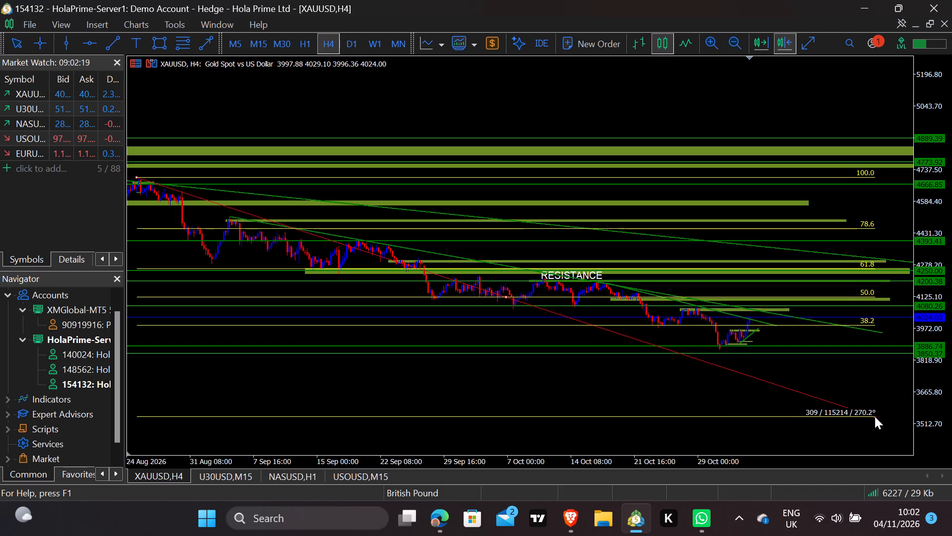
pyautogui.moveTo(875, 416); pyautogui.dragTo(877, 423)
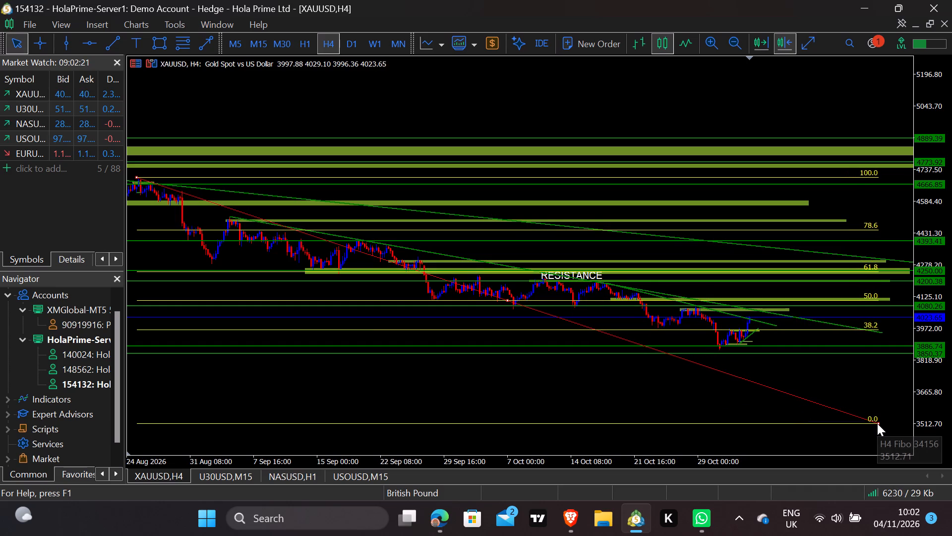
pyautogui.click(877, 423)
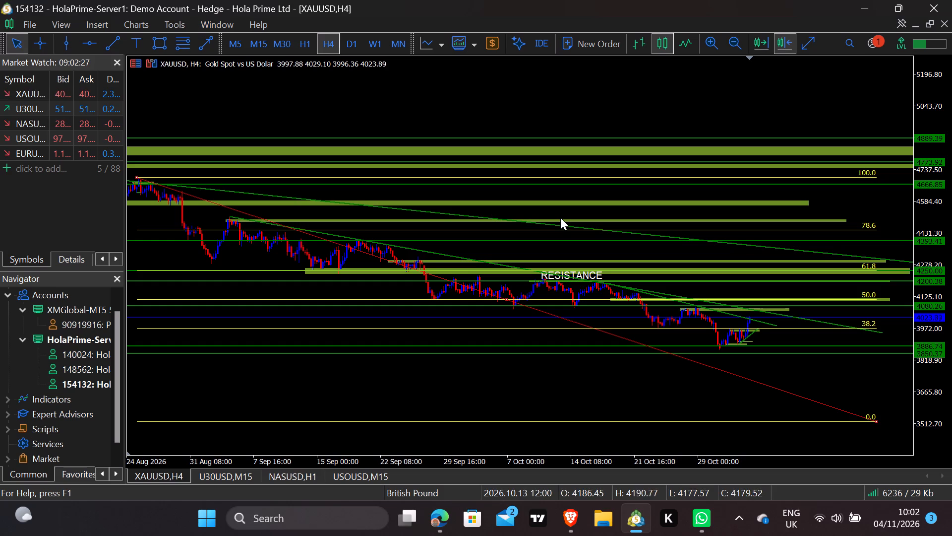
# Draw a horizontal line at 3522.28 along the Fibonacci's 0.0 level.
pyautogui.click(96, 45)
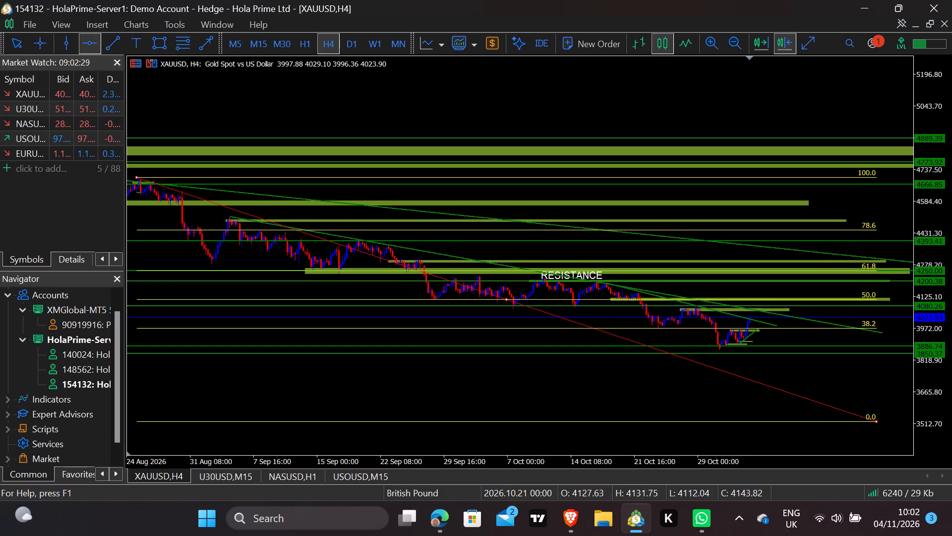
pyautogui.click(666, 421)
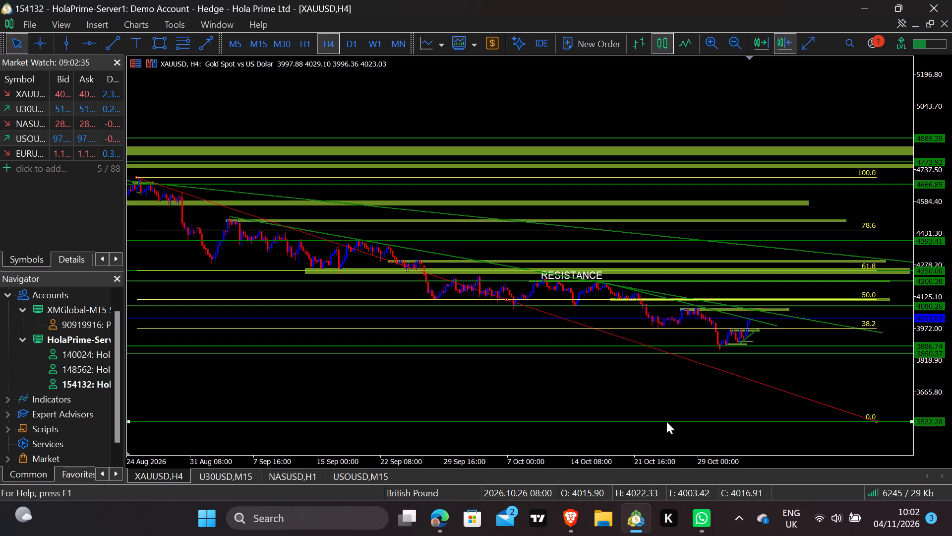
pyautogui.click(666, 421)
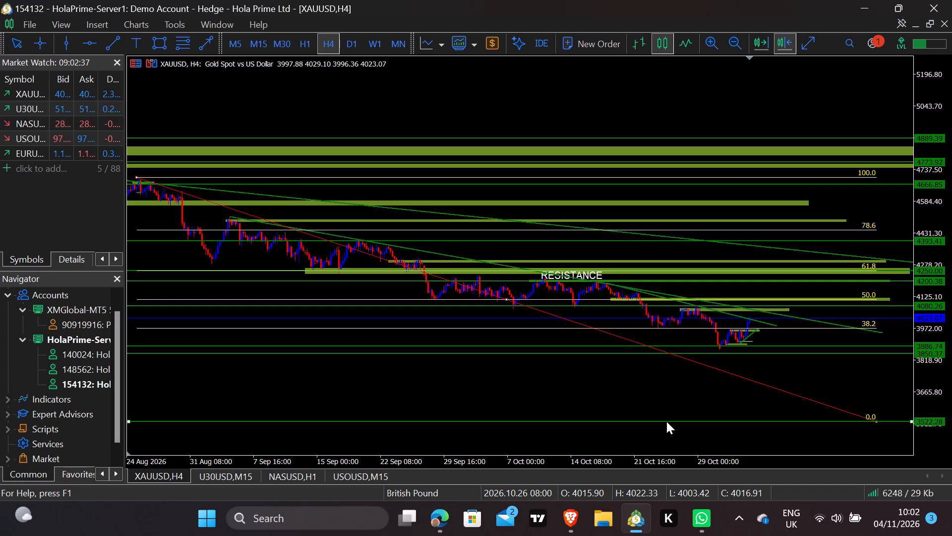
pyautogui.doubleClick(666, 421)
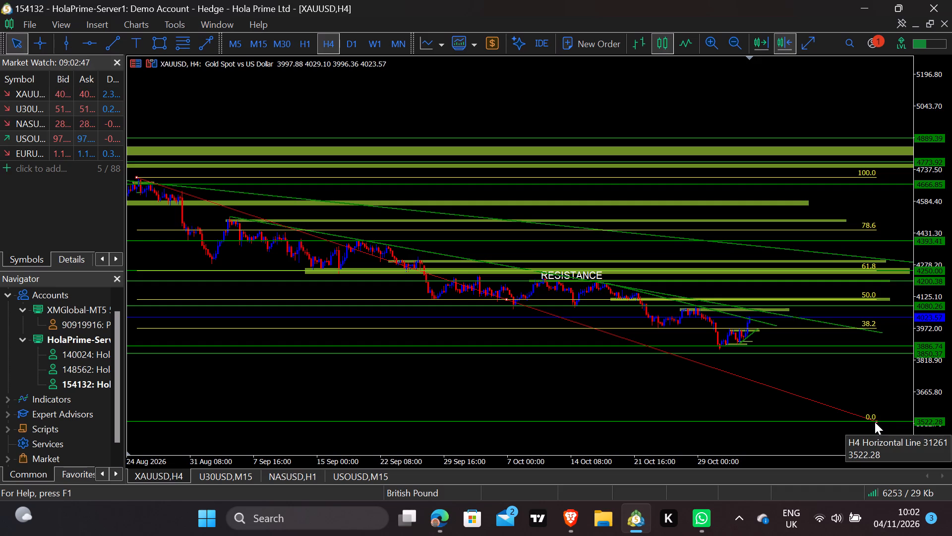
# Delete the Fibonacci retracement from the H4 chart, keeping the horizontal line at 3522.28.
pyautogui.click(858, 322)
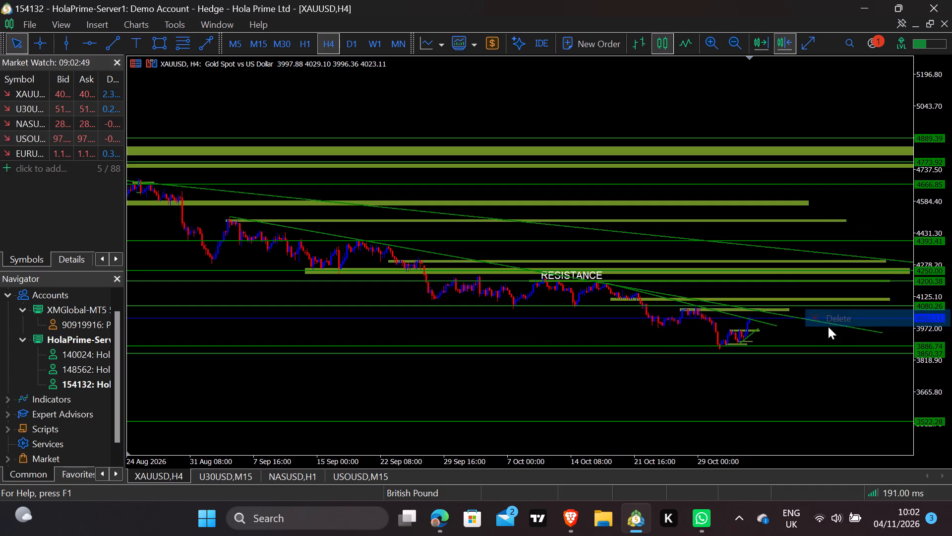
# Turn chart auto-scroll back on so the H4 chart returns to the latest candles.
pyautogui.moveTo(927, 317); pyautogui.dragTo(915, 216)
pyautogui.moveTo(924, 304); pyautogui.dragTo(919, 221)
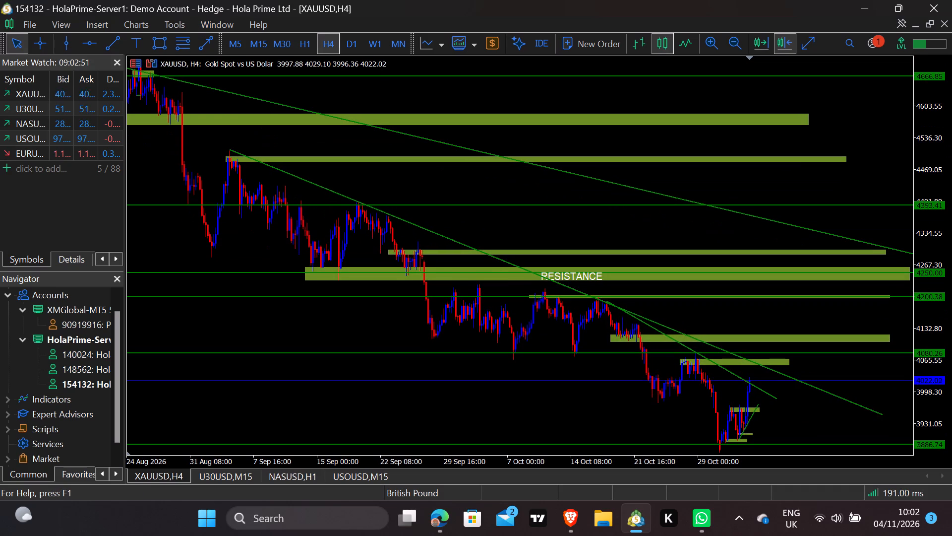
pyautogui.moveTo(919, 221); pyautogui.dragTo(917, 216)
pyautogui.moveTo(924, 295); pyautogui.dragTo(913, 240)
pyautogui.moveTo(780, 314); pyautogui.dragTo(710, 317)
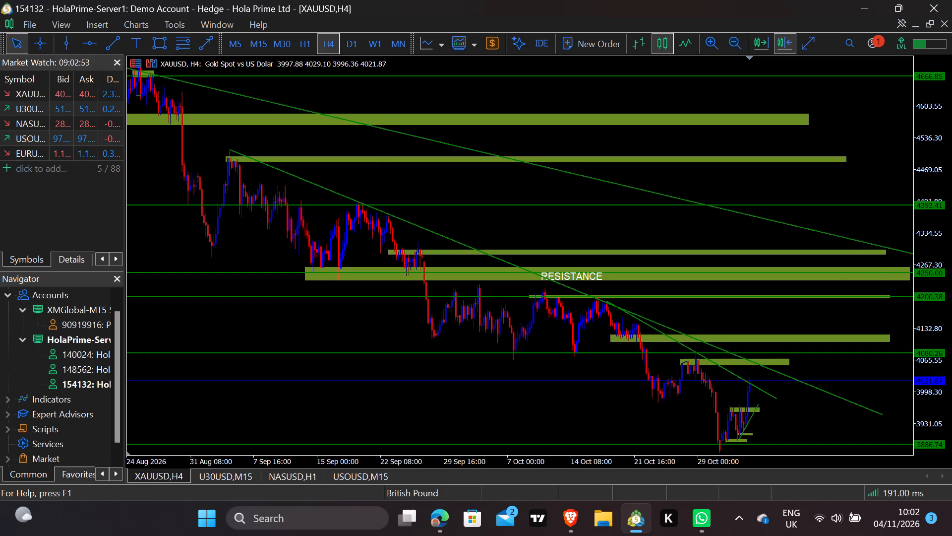
pyautogui.moveTo(710, 317); pyautogui.dragTo(696, 320)
pyautogui.moveTo(945, 204); pyautogui.dragTo(949, 295)
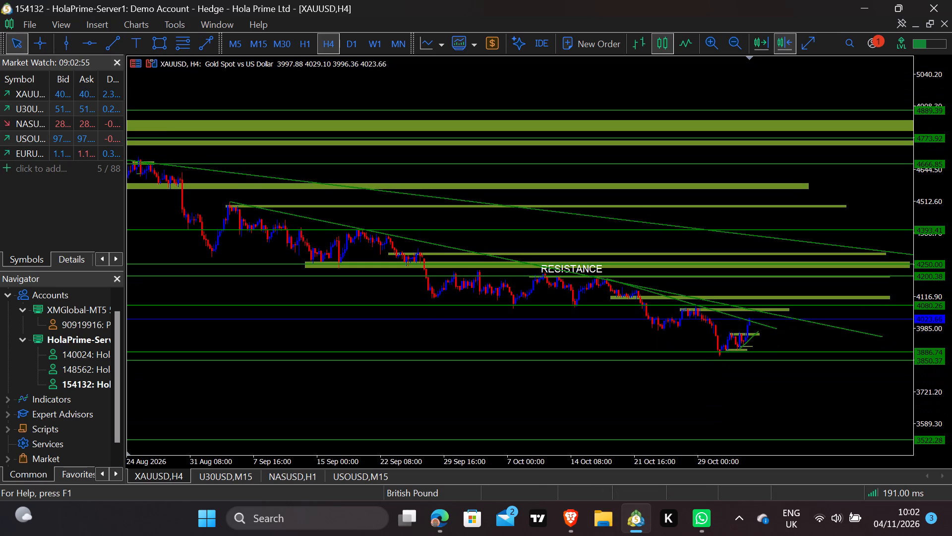
pyautogui.moveTo(611, 327); pyautogui.dragTo(825, 321)
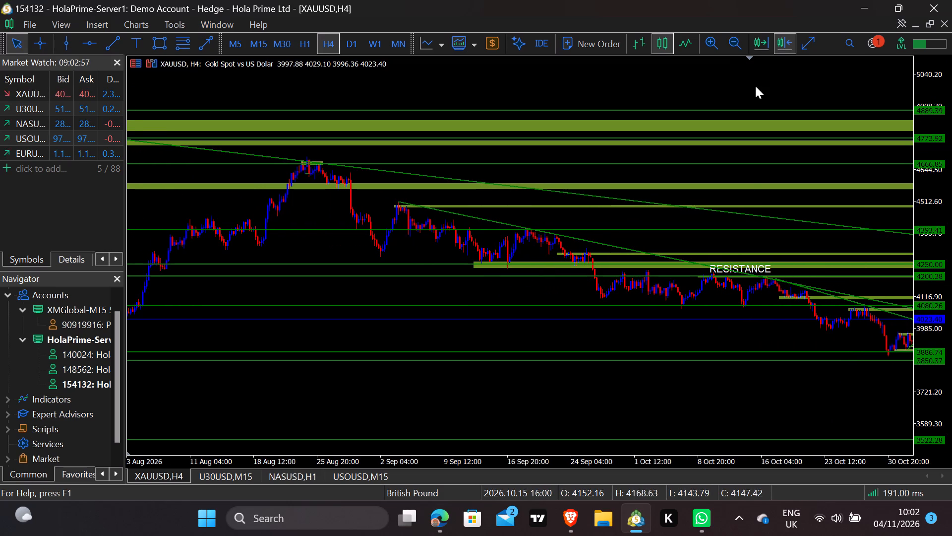
pyautogui.click(765, 46)
# Delete the short descending H1 trendline that starts at the mid-October high.
pyautogui.moveTo(910, 256); pyautogui.dragTo(909, 269)
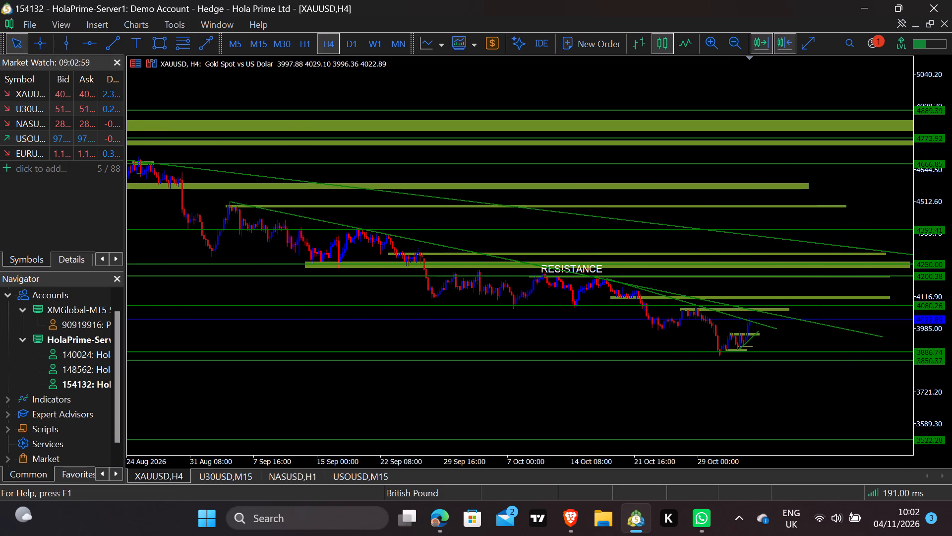
pyautogui.moveTo(909, 269); pyautogui.dragTo(919, 272)
pyautogui.moveTo(917, 265); pyautogui.dragTo(916, 216)
pyautogui.moveTo(942, 287); pyautogui.dragTo(938, 262)
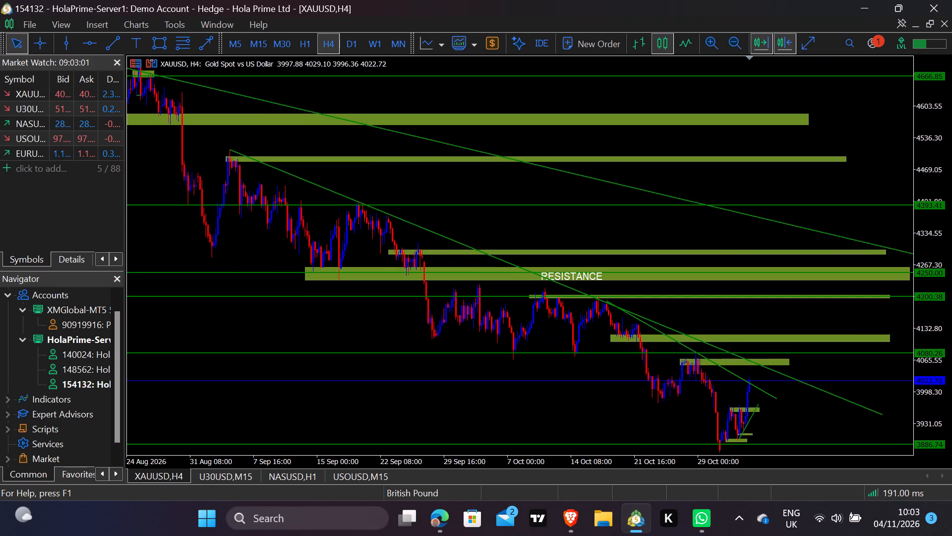
pyautogui.moveTo(938, 262); pyautogui.dragTo(936, 240)
pyautogui.moveTo(942, 280); pyautogui.dragTo(930, 220)
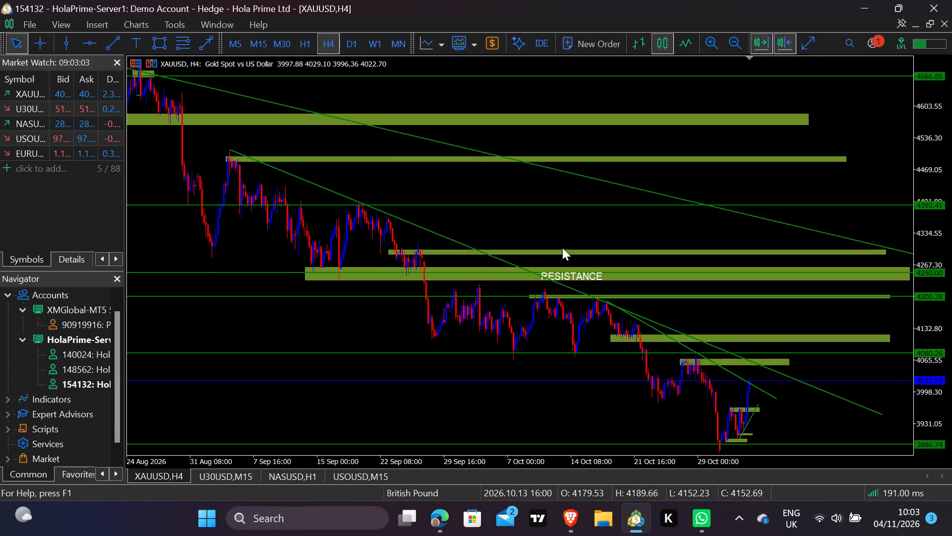
pyautogui.doubleClick(740, 379)
pyautogui.rightClick(740, 379)
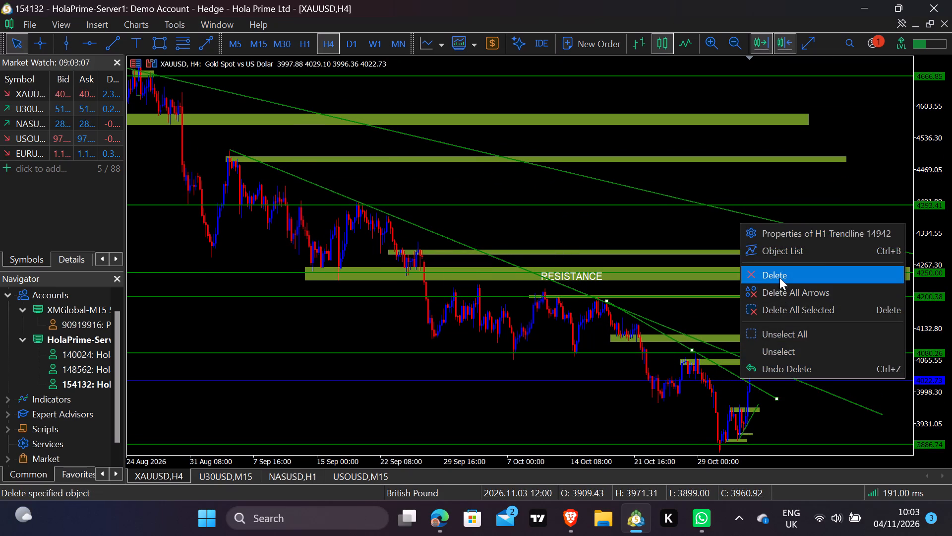
pyautogui.click(779, 277)
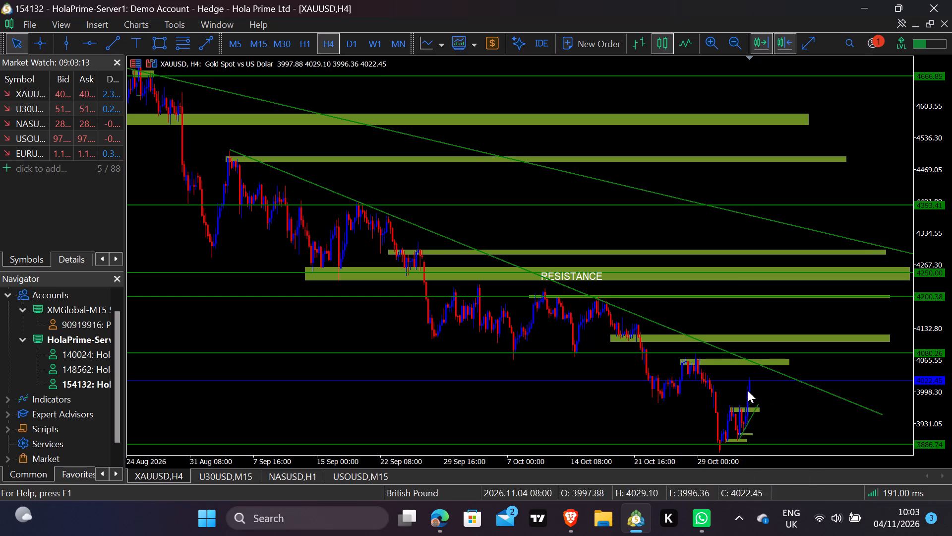
# Lower the far end of the descending H4 trendline from the early-September high slightly, then deselect it.
pyautogui.doubleClick(861, 404)
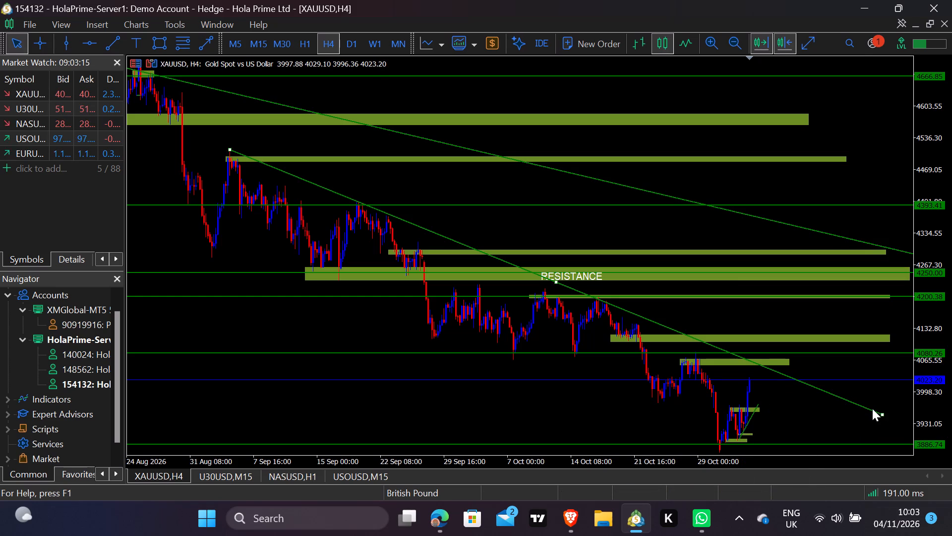
pyautogui.click(882, 414)
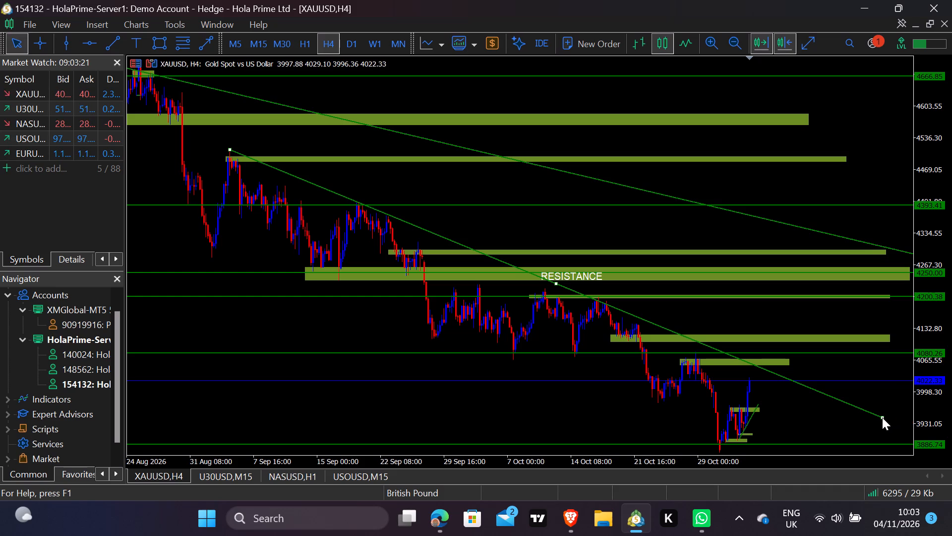
pyautogui.doubleClick(882, 417)
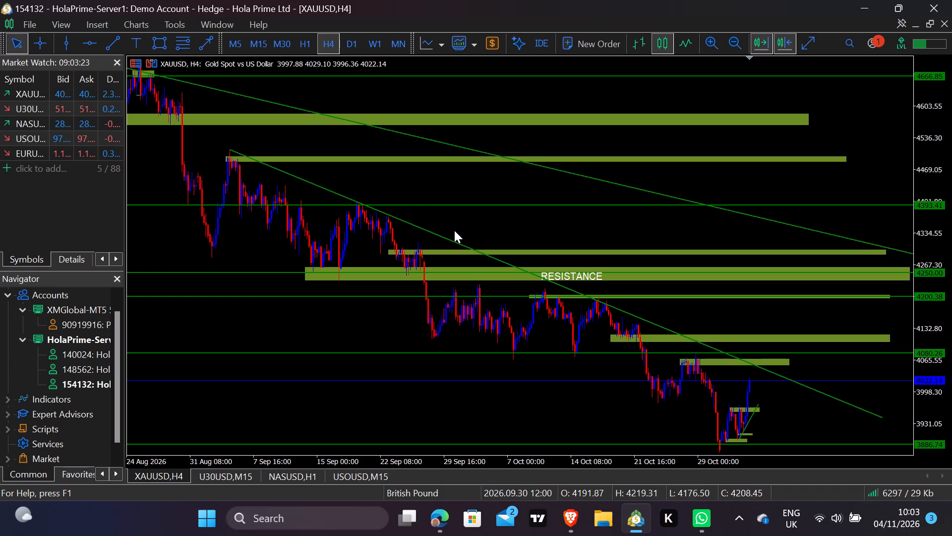
# Switch the XAUUSD chart to the H1 timeframe and check where the descending H4 trendline crosses the late-October supply zone.
pyautogui.click(304, 45)
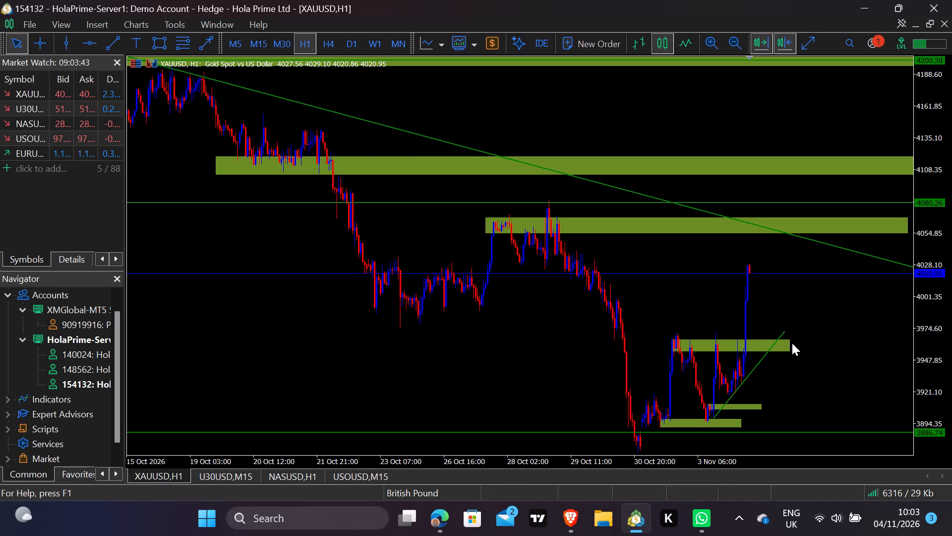
pyautogui.click(771, 226)
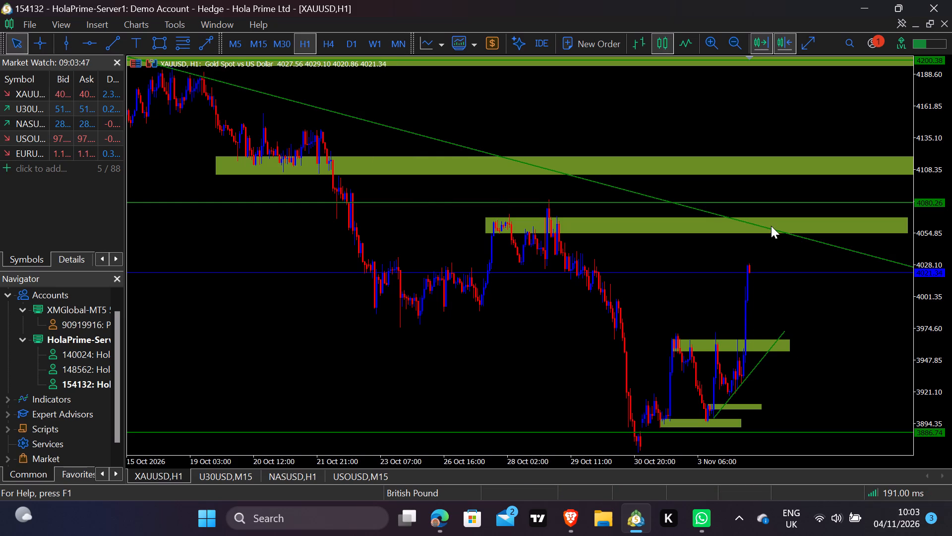
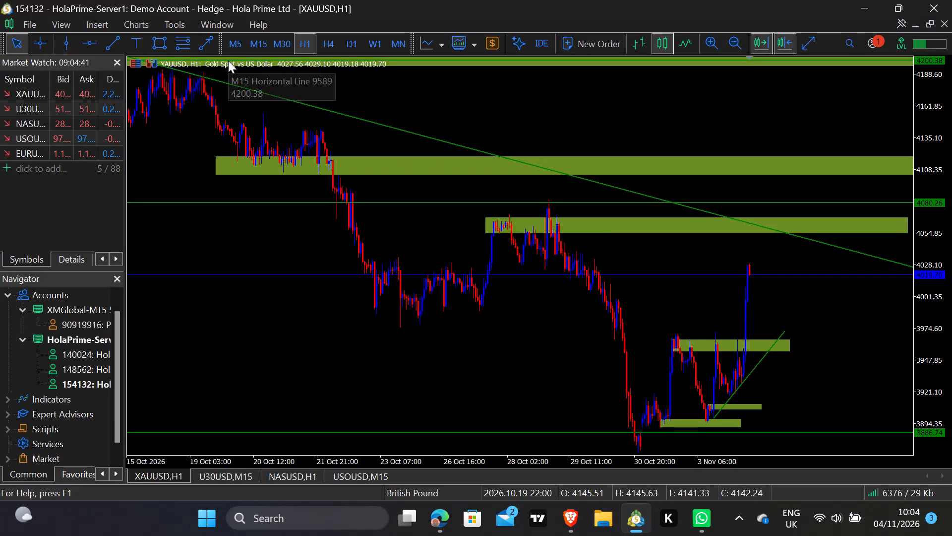
# Draw a supply-zone rectangle on the H1 chart from the 23 October highs, about 4034 to 4024, extending beyond the latest candle.
pyautogui.click(160, 49)
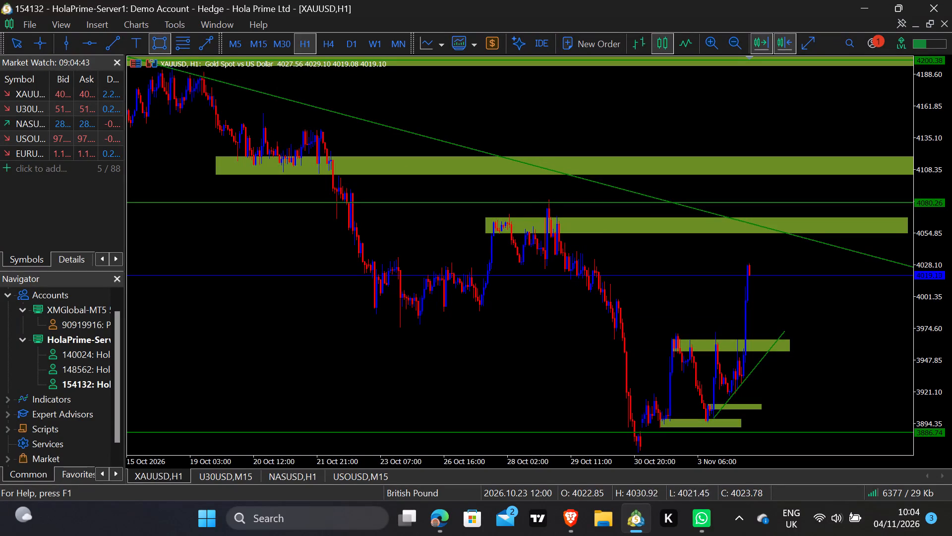
pyautogui.moveTo(389, 258); pyautogui.dragTo(586, 267)
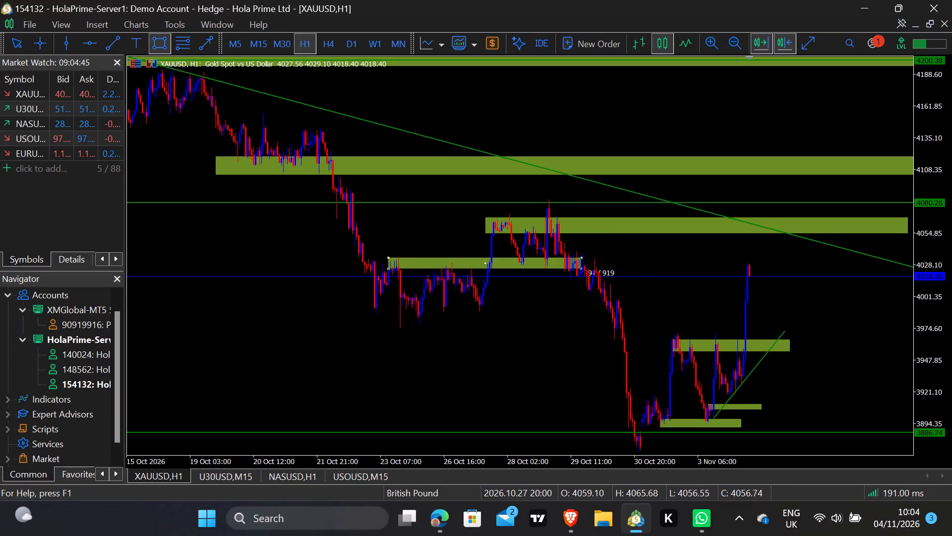
pyautogui.moveTo(586, 267); pyautogui.dragTo(627, 265)
pyautogui.moveTo(627, 265); pyautogui.dragTo(781, 276)
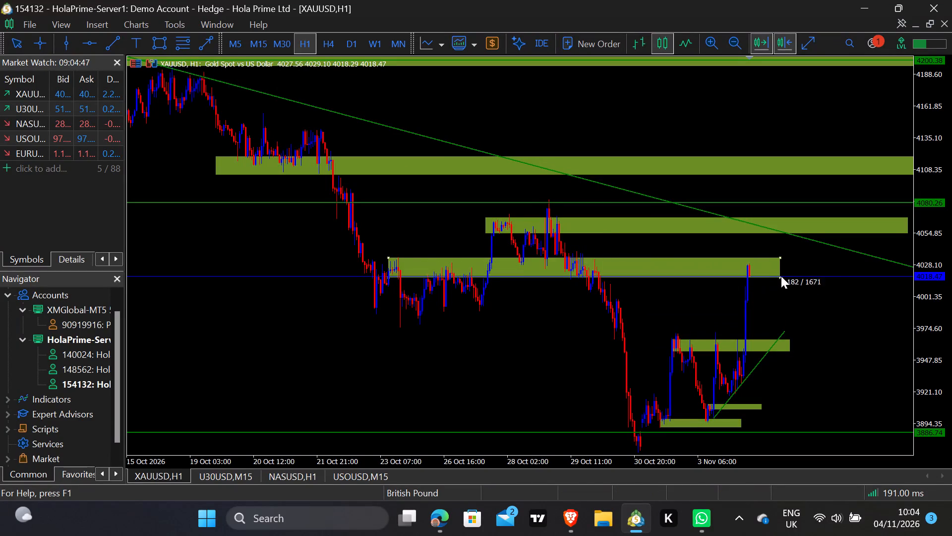
pyautogui.moveTo(781, 276); pyautogui.dragTo(802, 269)
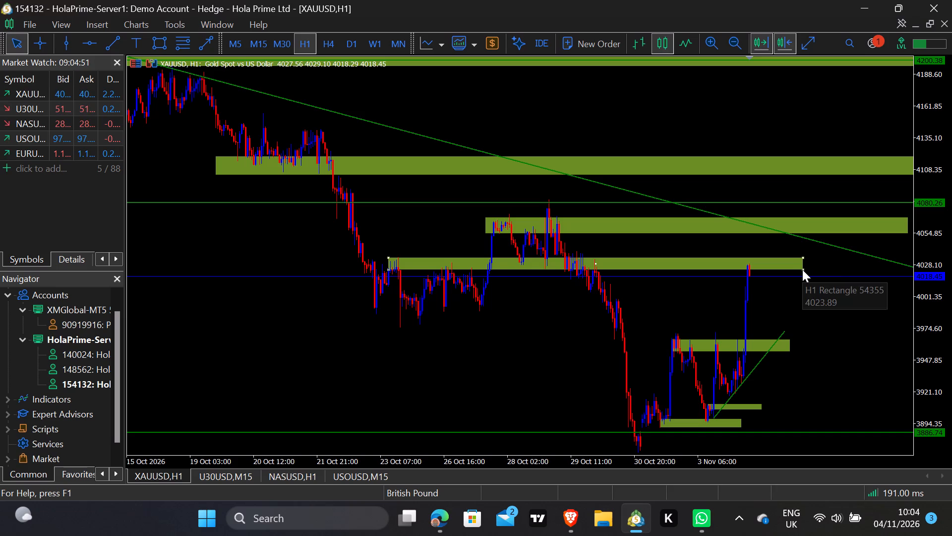
# Switch XAUUSD to M30 and extend the new supply zone's far edge further beyond the latest candle, then deselect it.
pyautogui.click(286, 42)
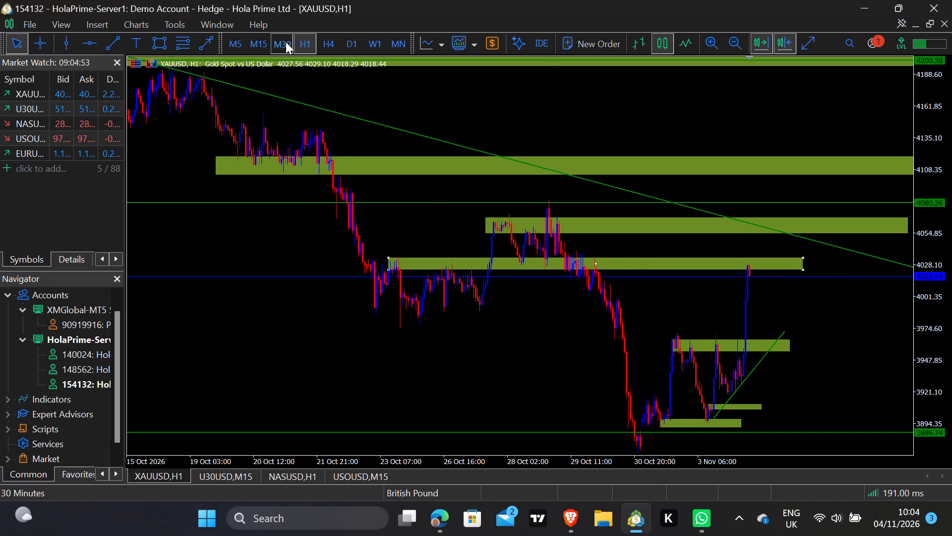
pyautogui.moveTo(296, 243); pyautogui.dragTo(456, 249)
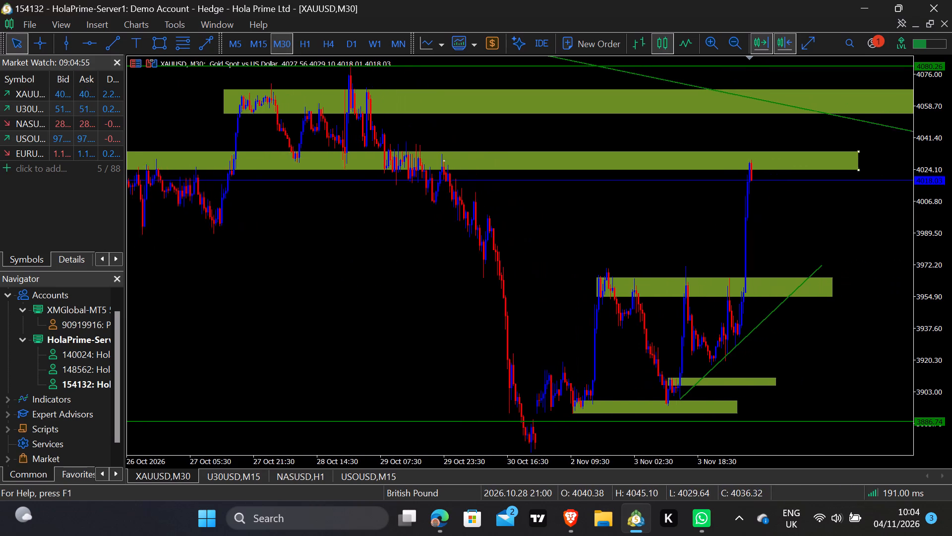
pyautogui.moveTo(456, 249); pyautogui.dragTo(462, 250)
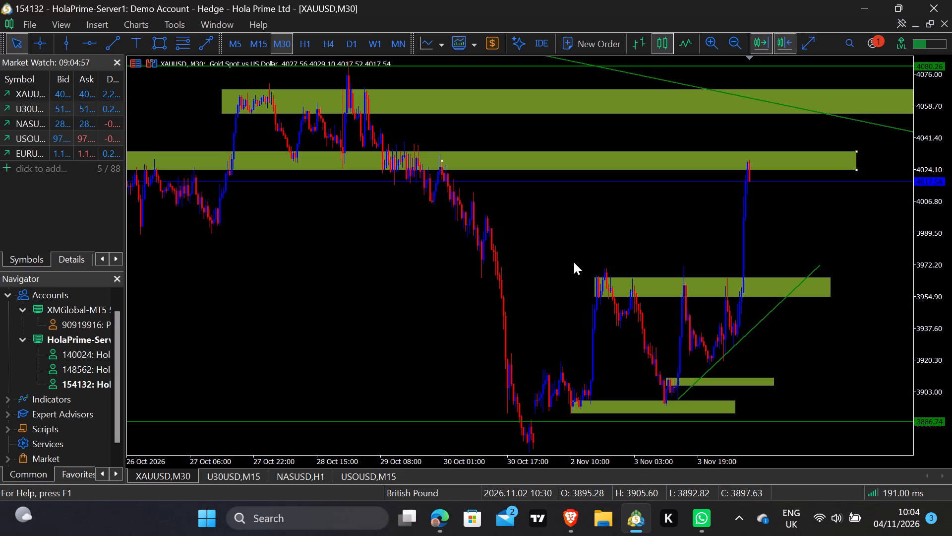
pyautogui.moveTo(855, 169); pyautogui.dragTo(877, 168)
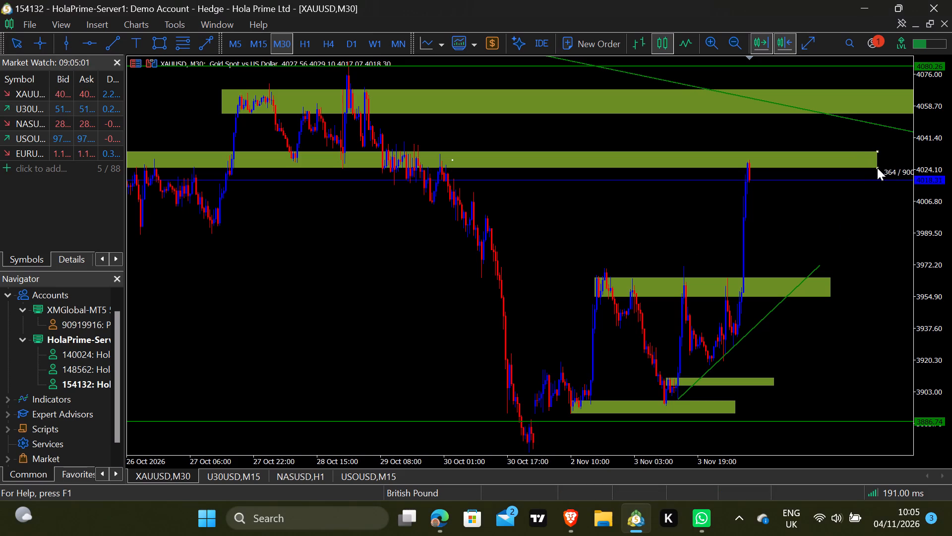
pyautogui.moveTo(877, 168); pyautogui.dragTo(881, 169)
pyautogui.doubleClick(881, 169)
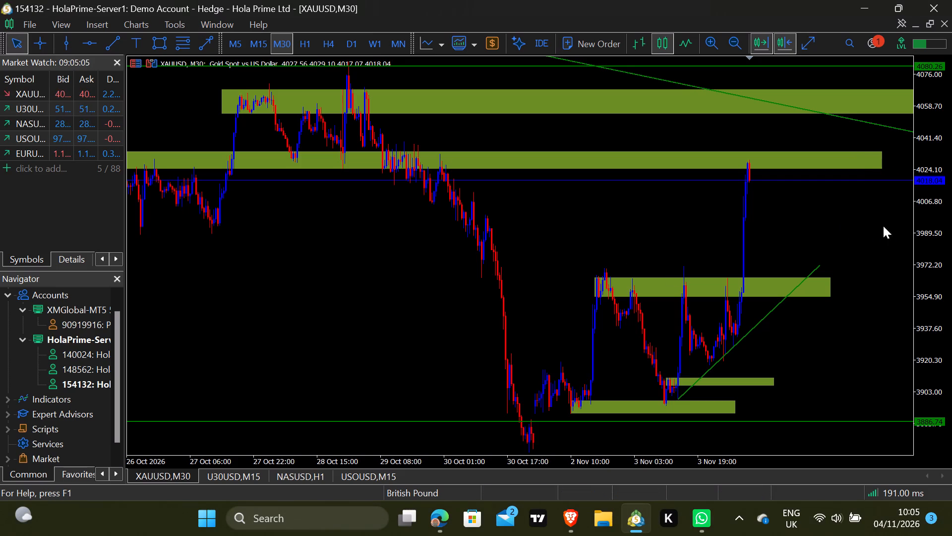
# Switch XAUUSD to M15 and examine how price reacts at the new supply zone relative to the lower zones and trendline.
pyautogui.moveTo(931, 206); pyautogui.dragTo(934, 192)
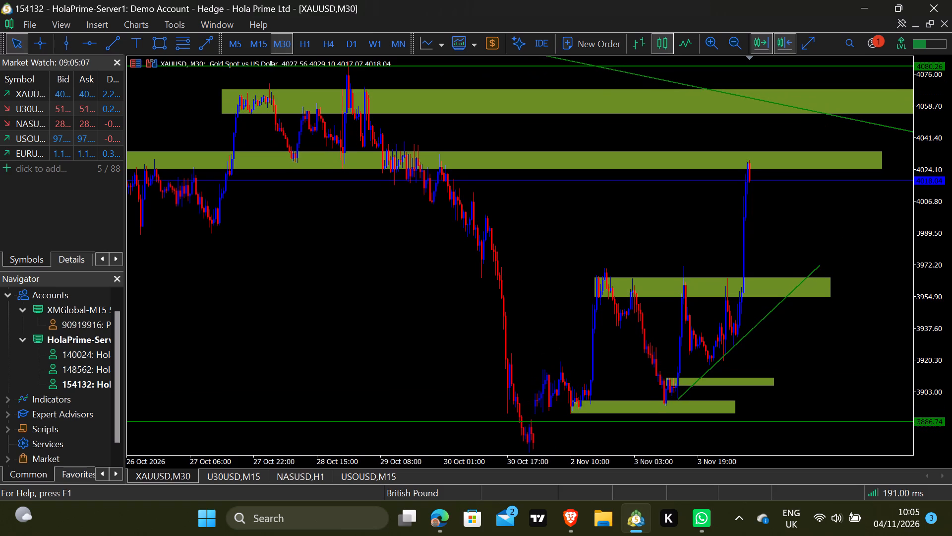
pyautogui.moveTo(934, 192); pyautogui.dragTo(934, 186)
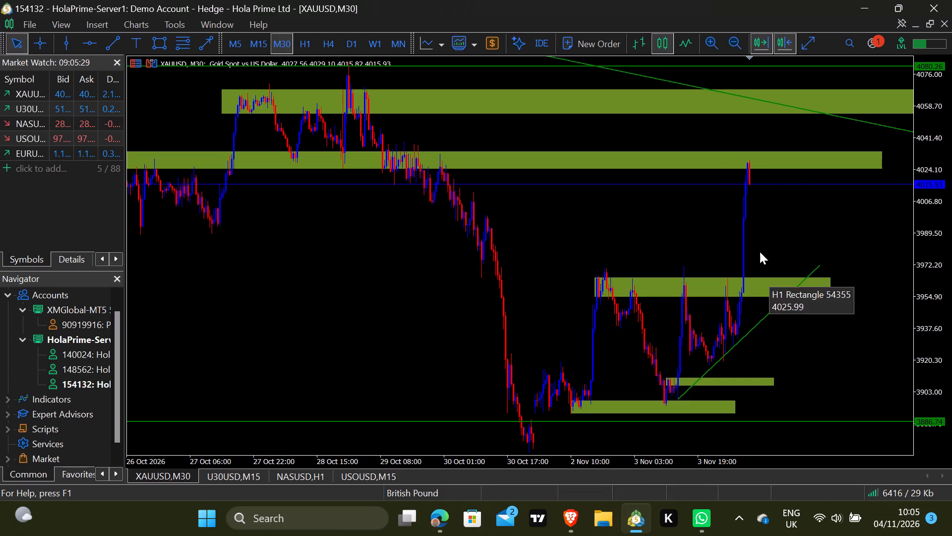
pyautogui.click(259, 42)
pyautogui.moveTo(926, 203); pyautogui.dragTo(929, 210)
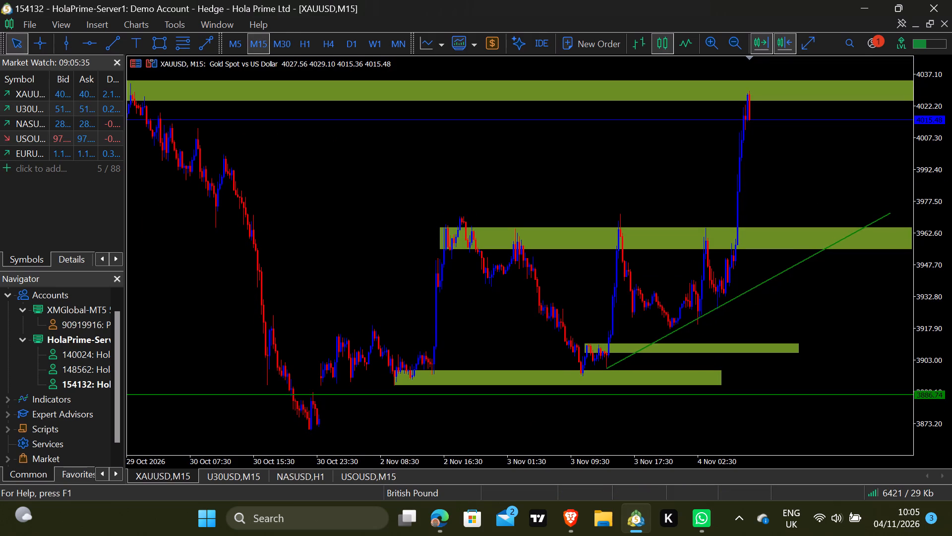
pyautogui.moveTo(916, 250); pyautogui.dragTo(916, 249)
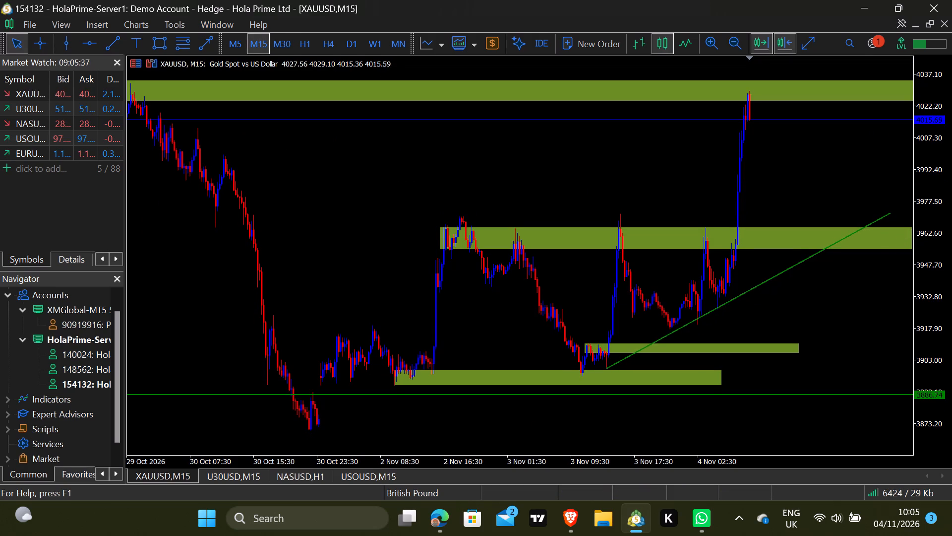
pyautogui.moveTo(916, 249); pyautogui.dragTo(913, 237)
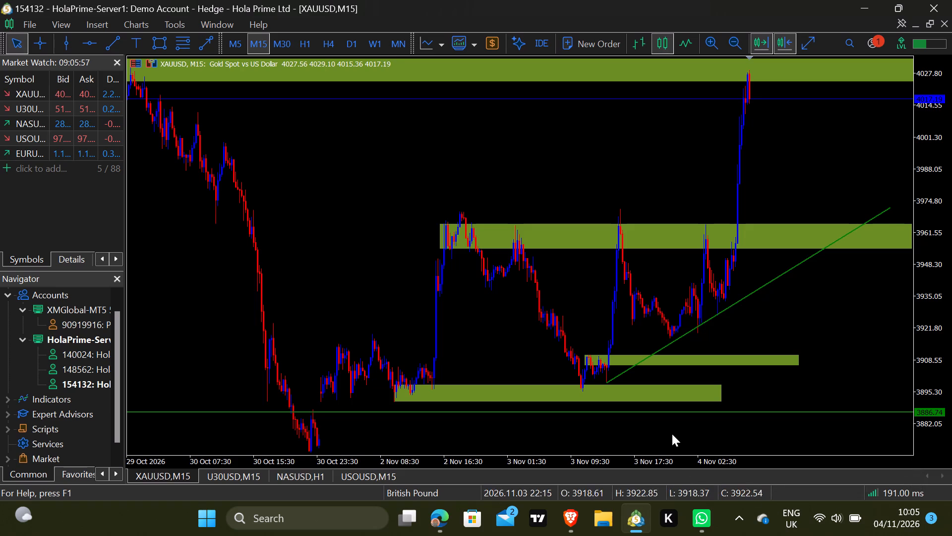
# Open the U30USD chart and delete both red arrowed projection lines together.
pyautogui.click(238, 474)
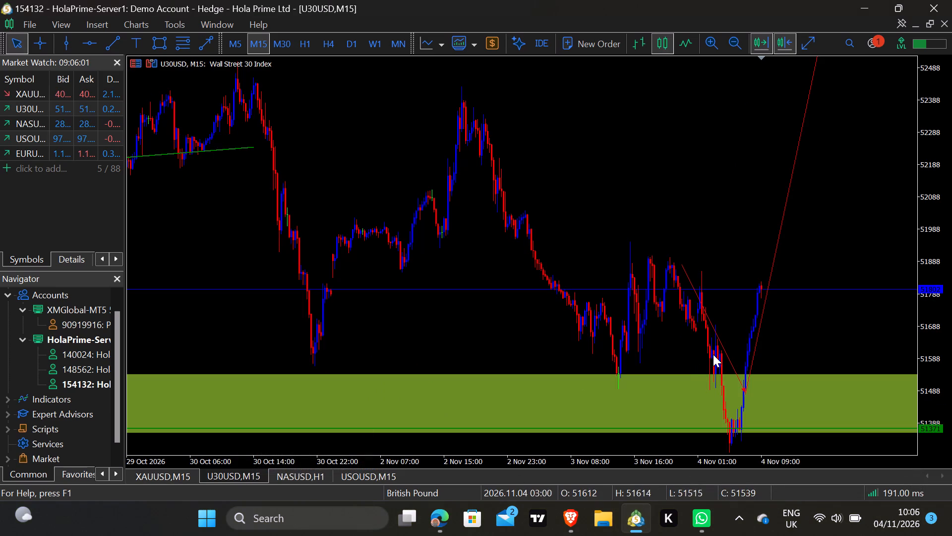
pyautogui.click(707, 328)
pyautogui.moveTo(707, 328); pyautogui.dragTo(711, 327)
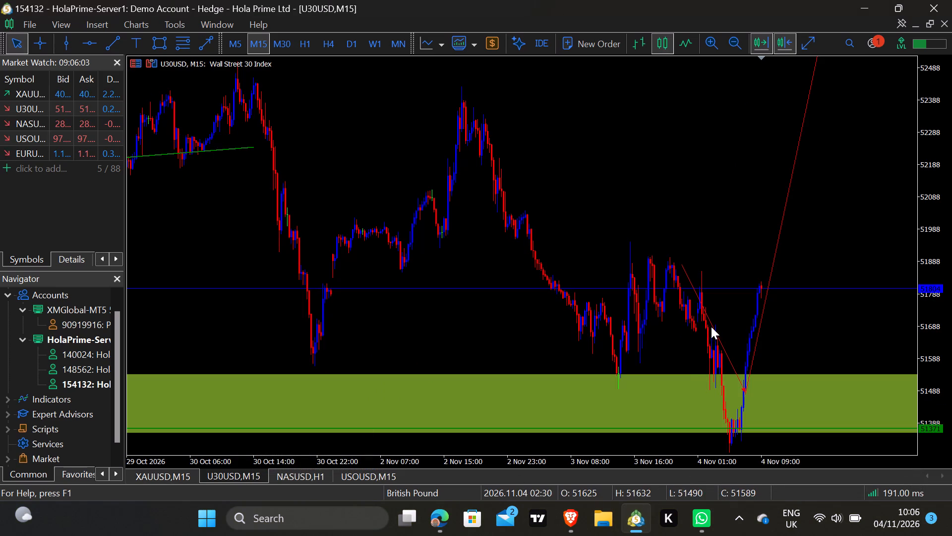
pyautogui.moveTo(711, 327); pyautogui.dragTo(712, 327)
pyautogui.click(712, 327)
pyautogui.moveTo(712, 327); pyautogui.dragTo(759, 324)
pyautogui.doubleClick(759, 324)
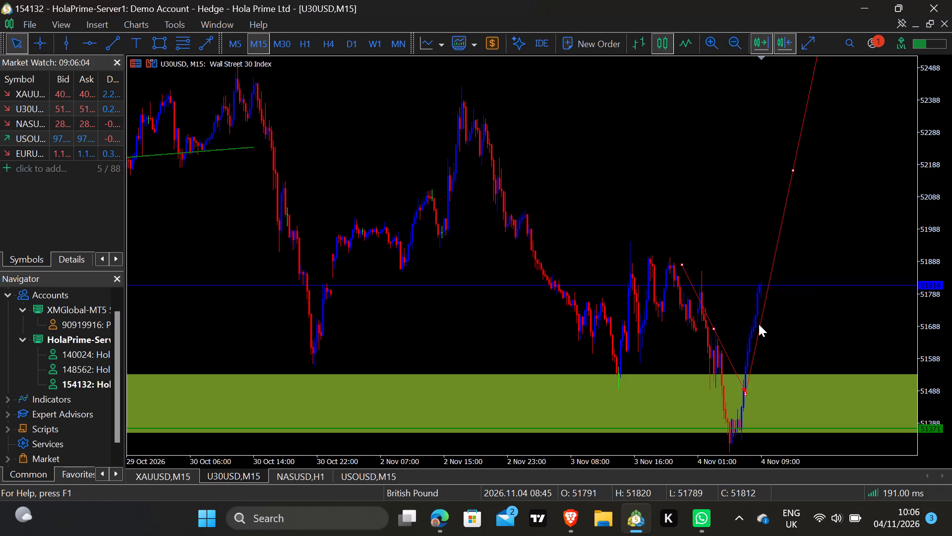
pyautogui.rightClick(759, 324)
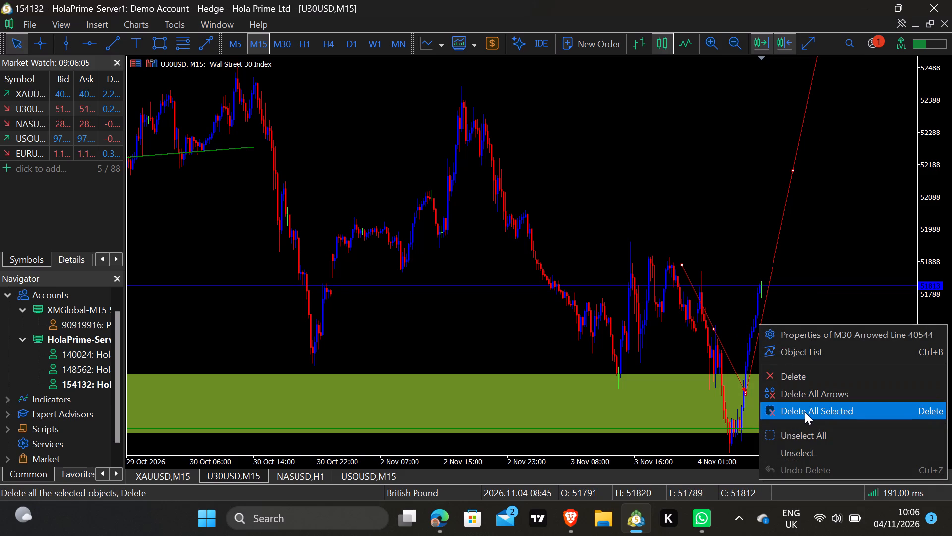
pyautogui.click(805, 412)
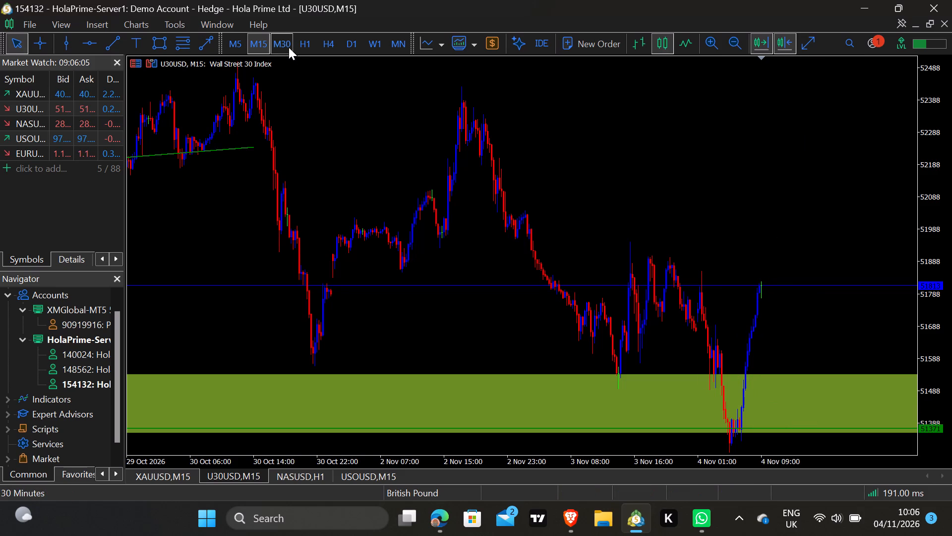
# Switch U30USD to H4 and delete the green demand rectangle sitting just above the 51371 horizontal line.
pyautogui.click(289, 47)
pyautogui.click(326, 46)
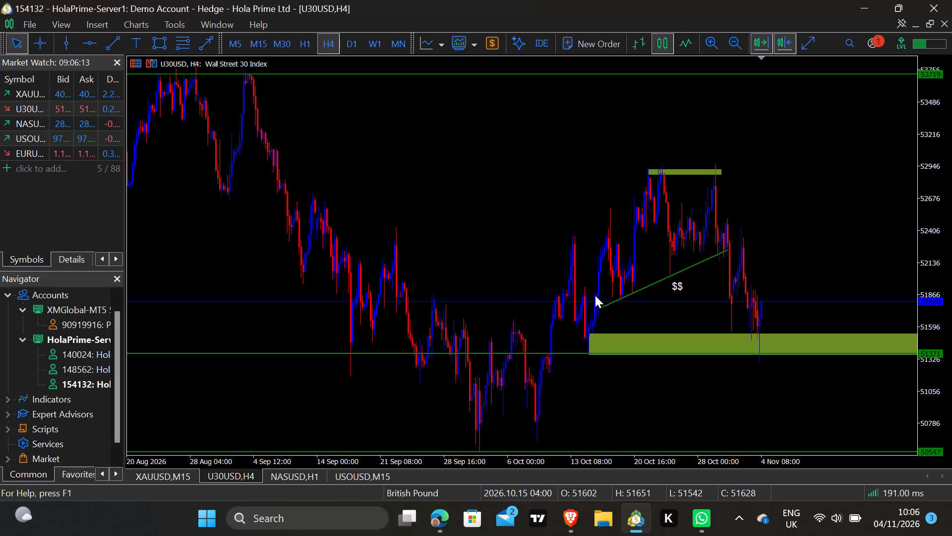
pyautogui.doubleClick(598, 332)
pyautogui.rightClick(598, 332)
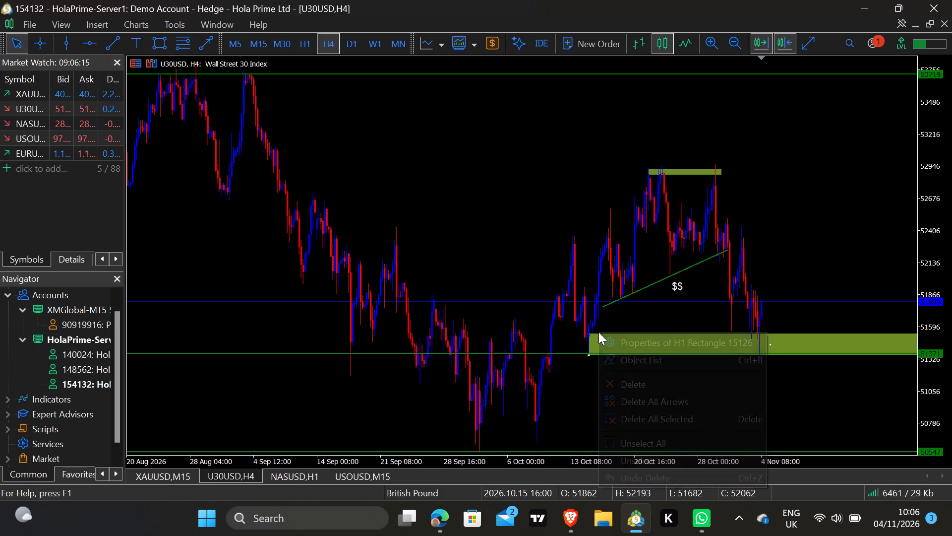
pyautogui.click(639, 390)
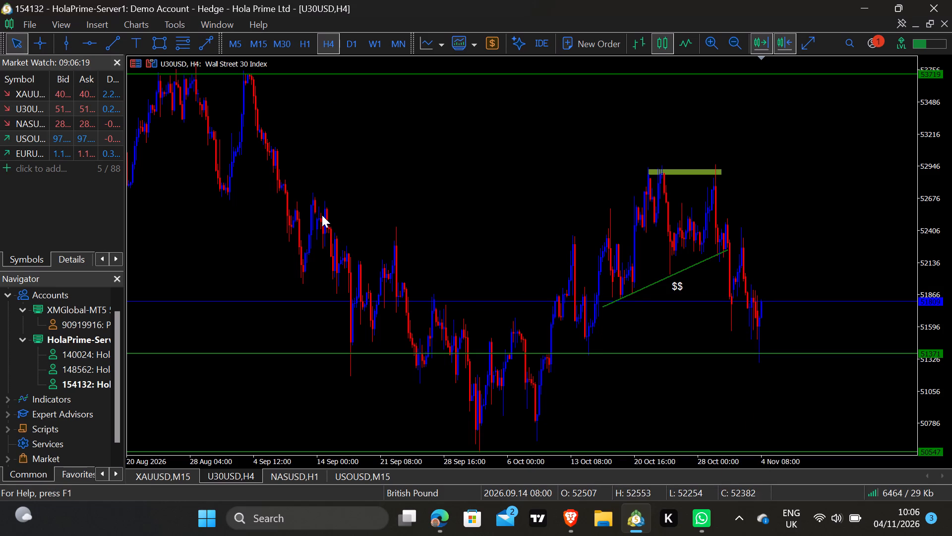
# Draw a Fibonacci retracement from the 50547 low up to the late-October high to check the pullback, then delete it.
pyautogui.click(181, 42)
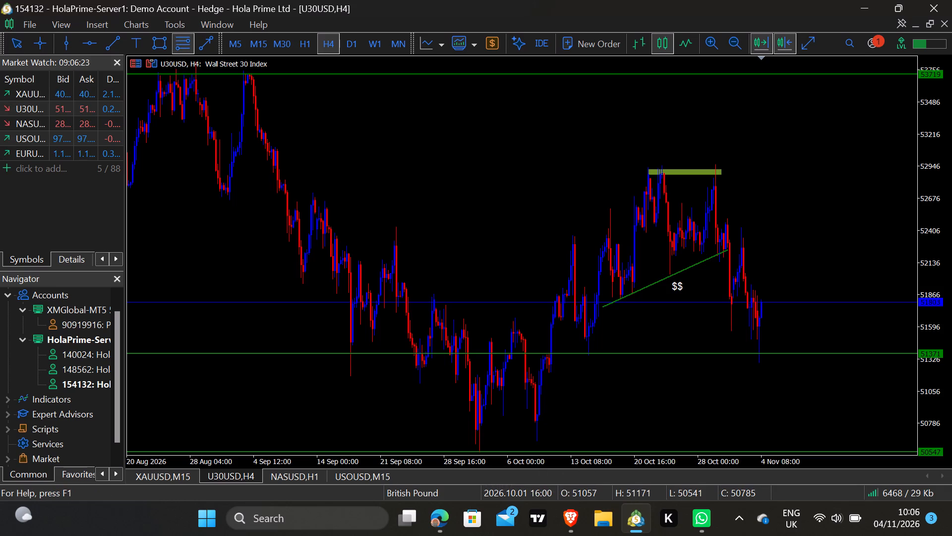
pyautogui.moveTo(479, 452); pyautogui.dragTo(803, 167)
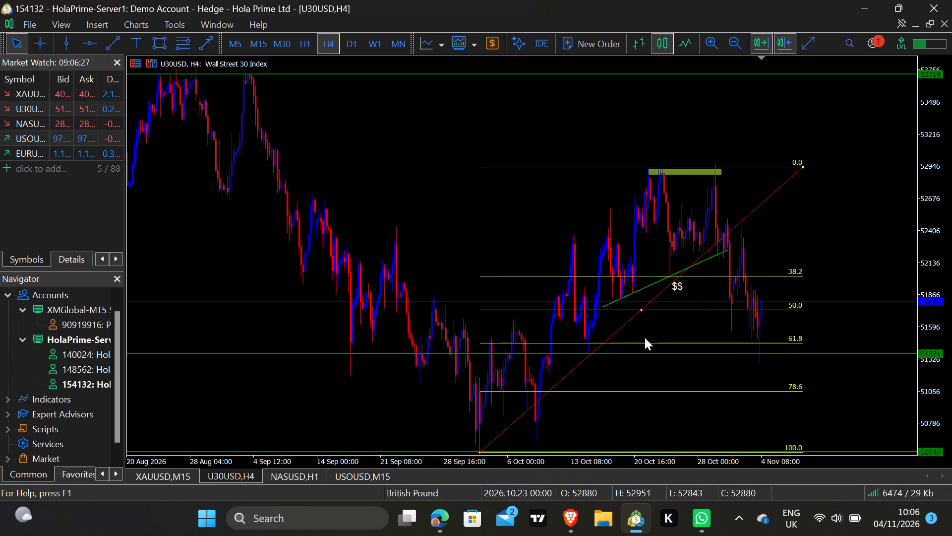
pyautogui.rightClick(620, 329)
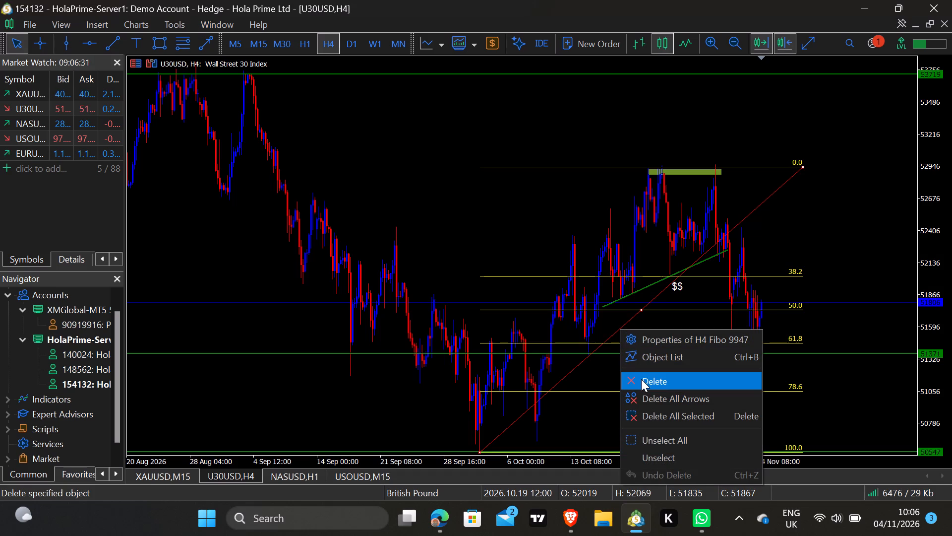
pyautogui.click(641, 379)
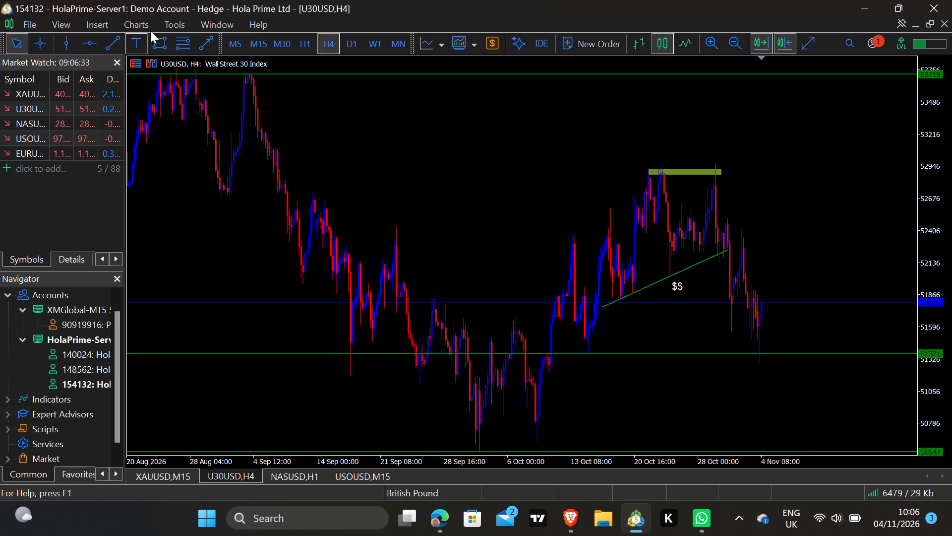
# Draw a demand-zone rectangle at the second early-October low, about 50865 to 50629, extending beyond the latest candle, then deselect it.
pyautogui.click(160, 43)
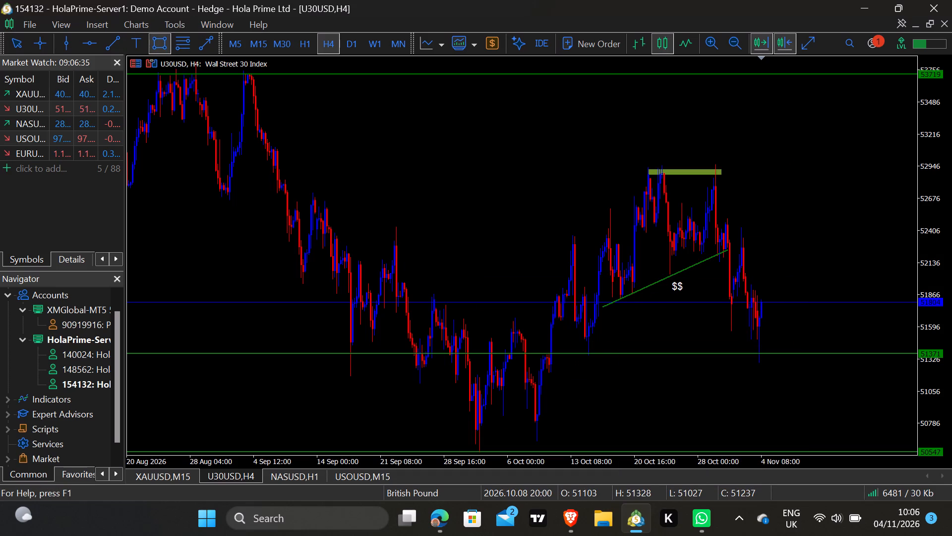
pyautogui.moveTo(537, 414); pyautogui.dragTo(761, 435)
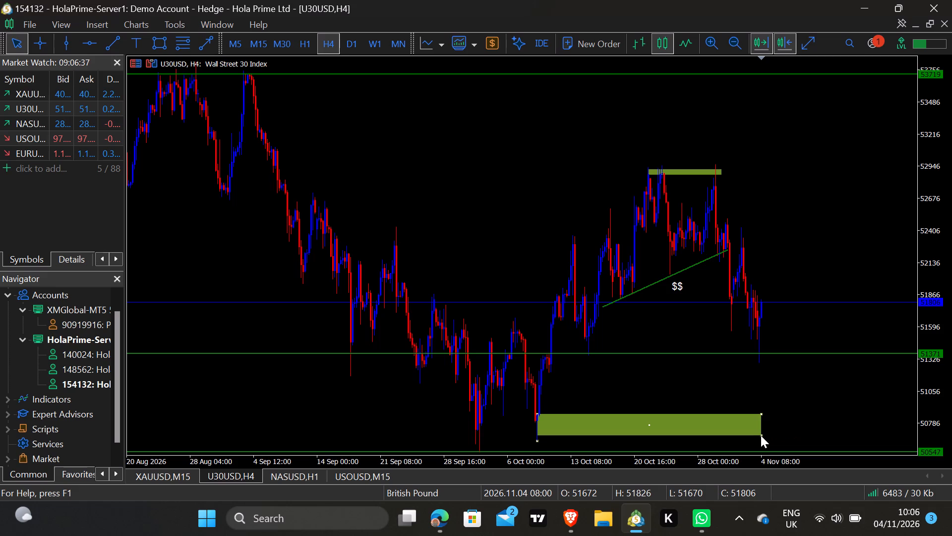
pyautogui.moveTo(761, 435); pyautogui.dragTo(904, 438)
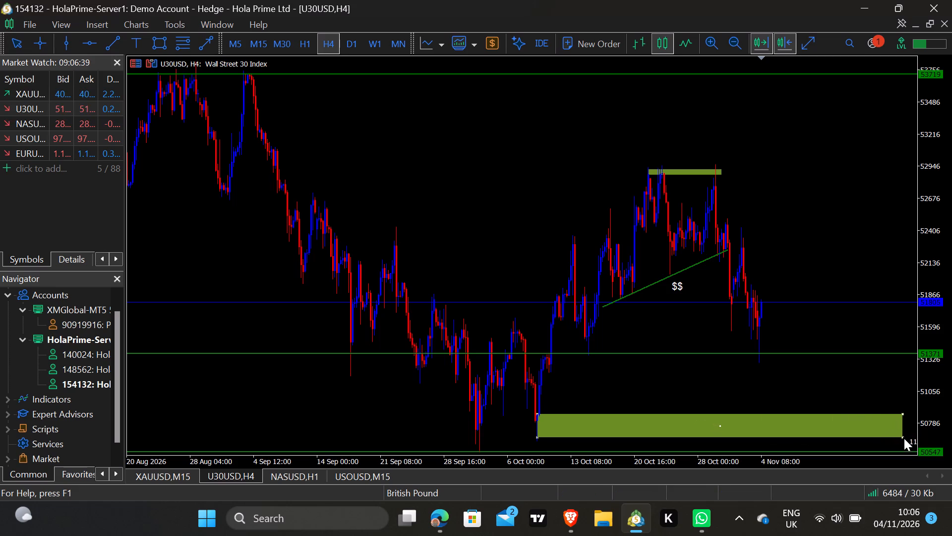
pyautogui.moveTo(904, 438); pyautogui.dragTo(915, 442)
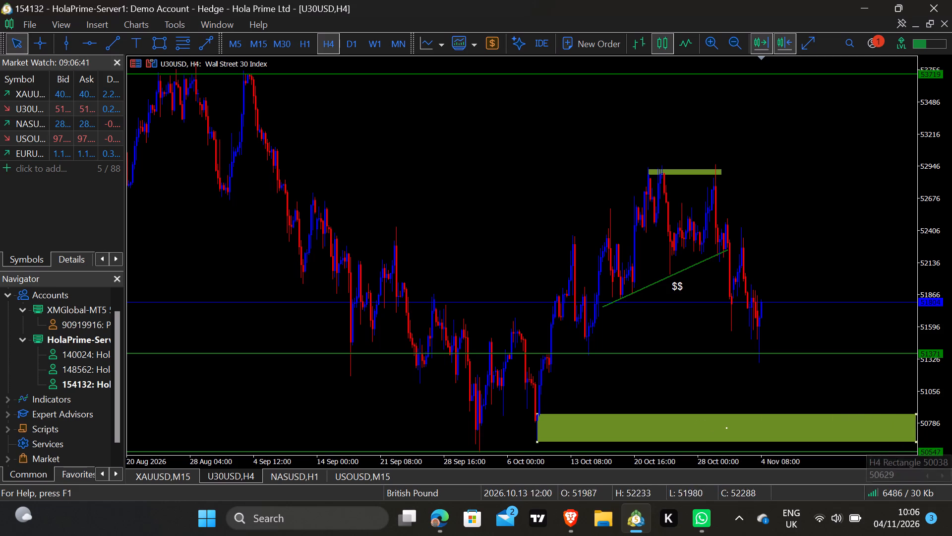
pyautogui.doubleClick(535, 444)
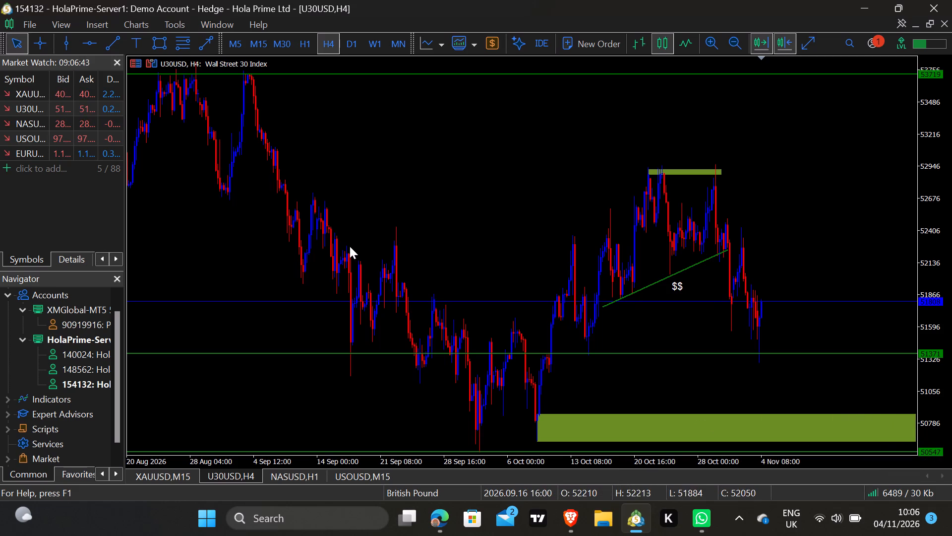
# Check the new demand zone on the daily timeframe, then return the U30USD chart to H4.
pyautogui.click(303, 45)
pyautogui.click(355, 41)
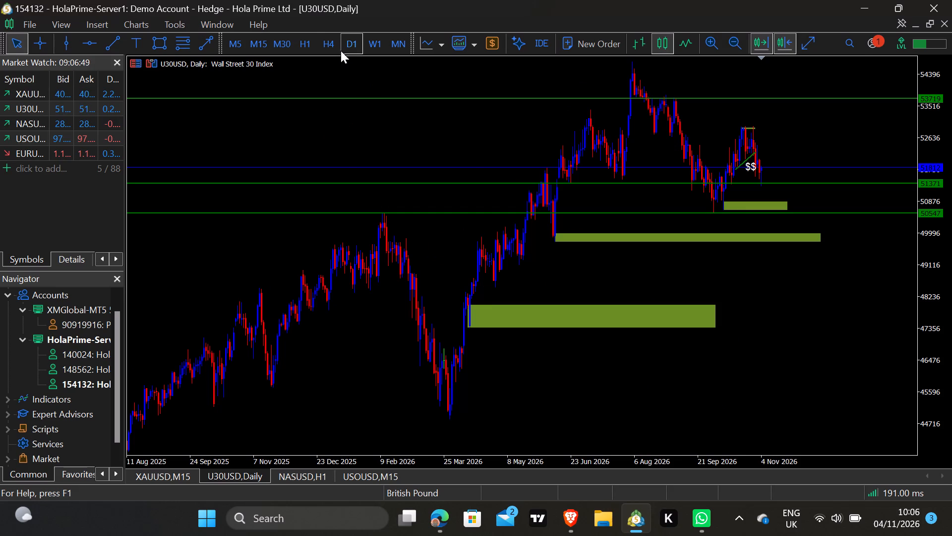
pyautogui.click(336, 49)
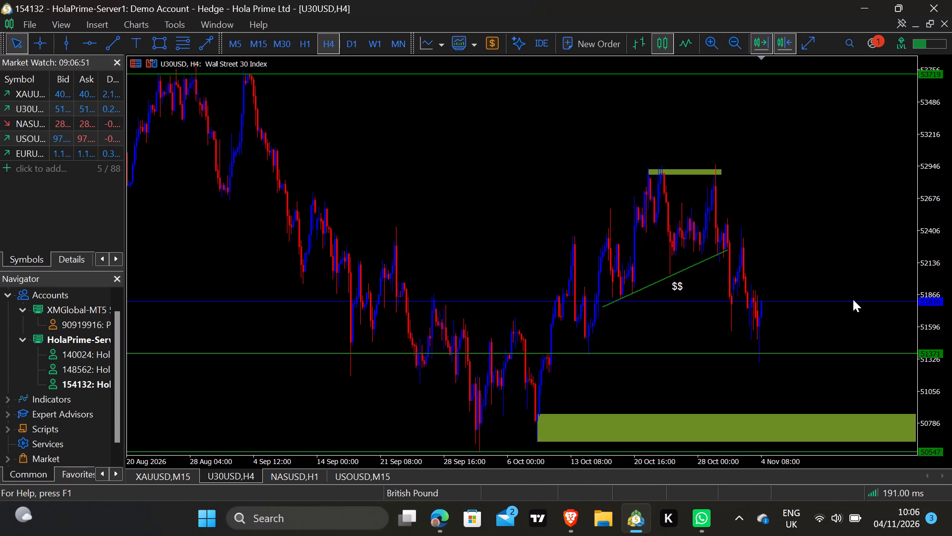
pyautogui.click(938, 270)
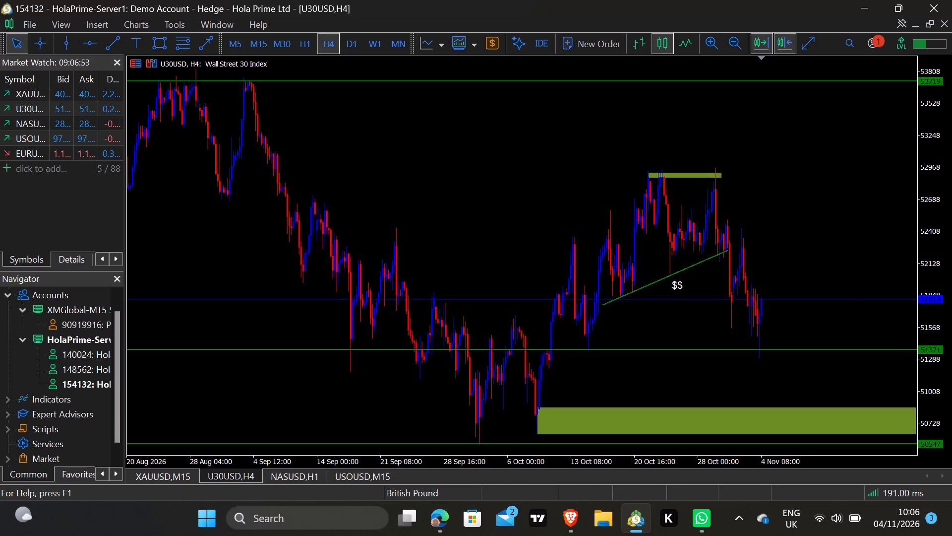
# Delete the rising green trendline under the October lows together with its $$ text label on the U30USD H4 chart.
pyautogui.doubleClick(674, 291)
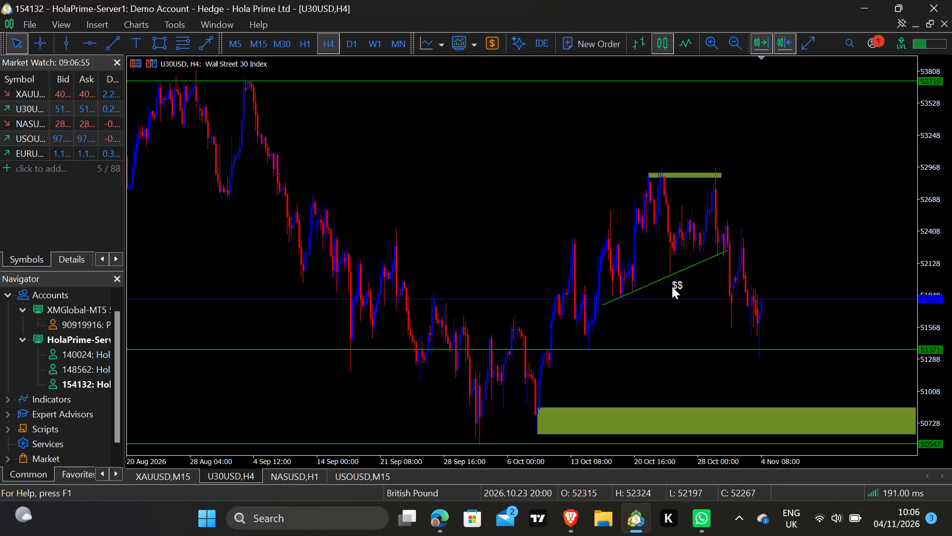
pyautogui.click(672, 286)
pyautogui.moveTo(672, 286); pyautogui.dragTo(661, 276)
pyautogui.doubleClick(661, 276)
pyautogui.rightClick(661, 276)
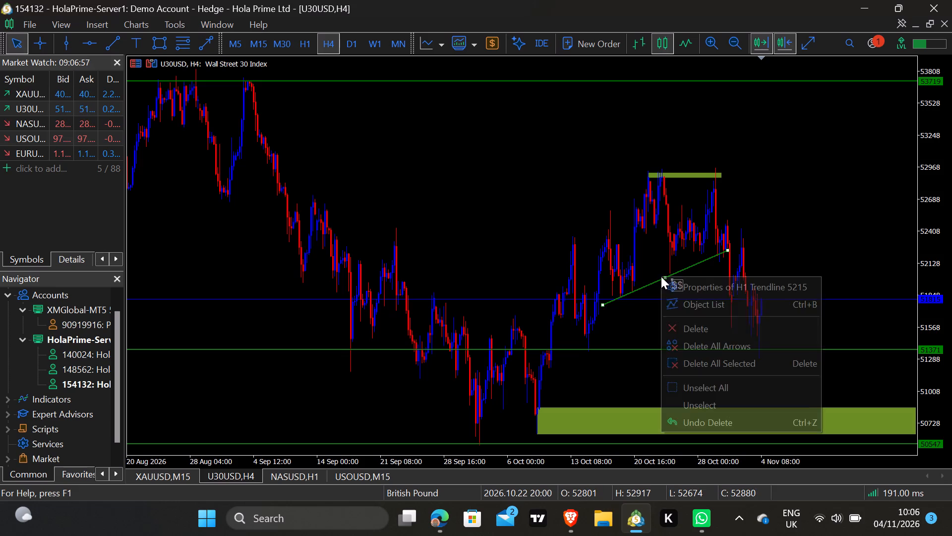
pyautogui.click(758, 359)
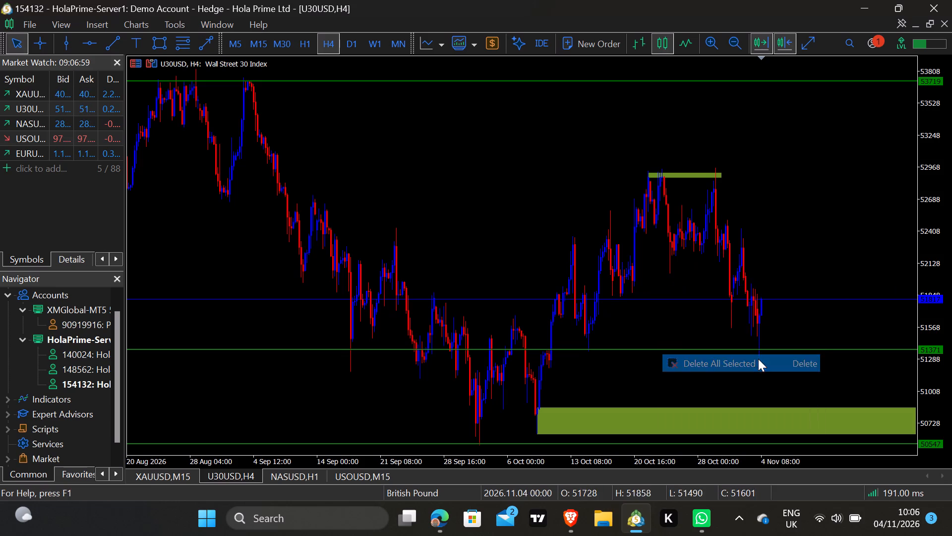
# Examine U30USD's recent price action on the H1 timeframe.
pyautogui.click(306, 44)
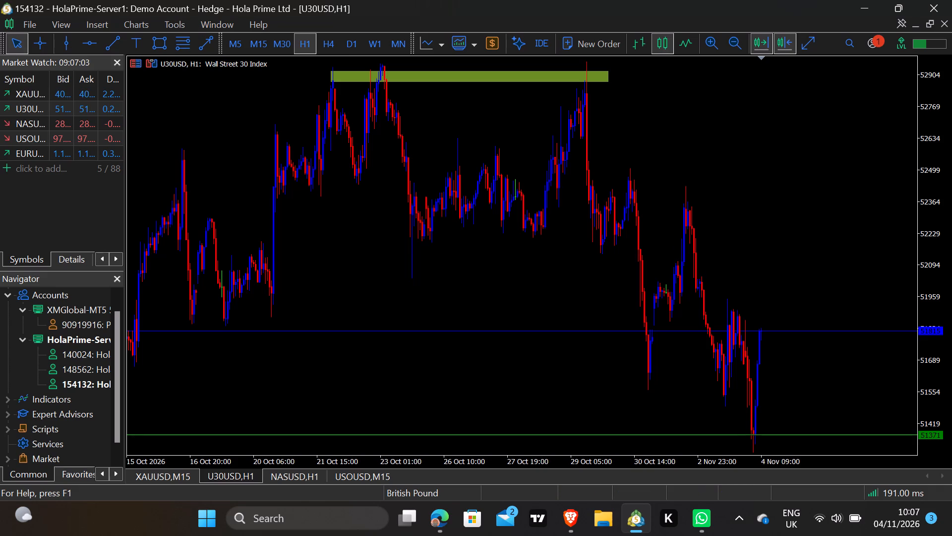
pyautogui.moveTo(939, 278); pyautogui.dragTo(941, 302)
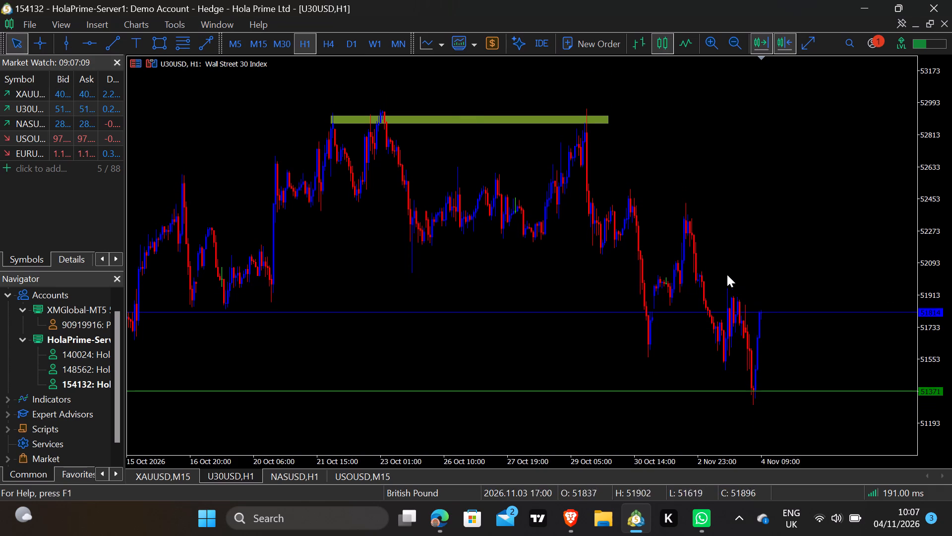
pyautogui.moveTo(929, 316); pyautogui.dragTo(924, 293)
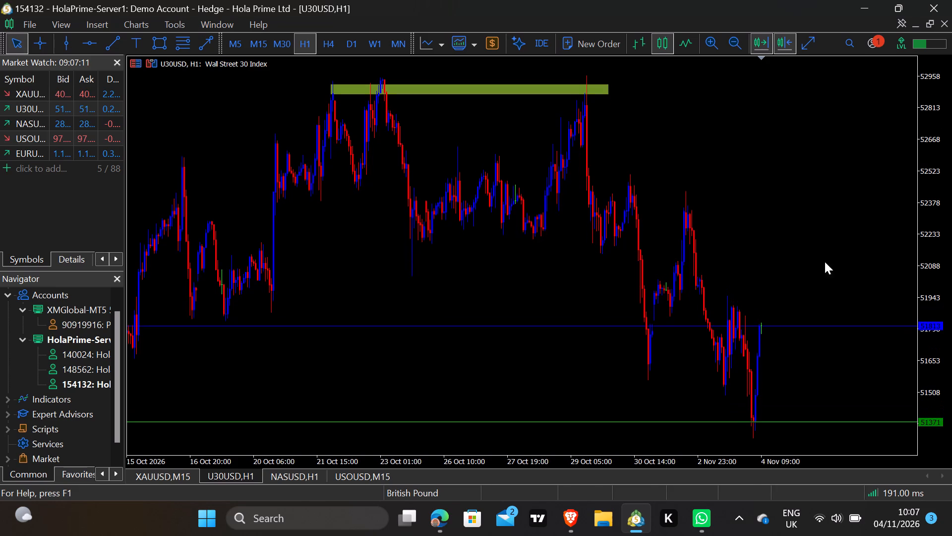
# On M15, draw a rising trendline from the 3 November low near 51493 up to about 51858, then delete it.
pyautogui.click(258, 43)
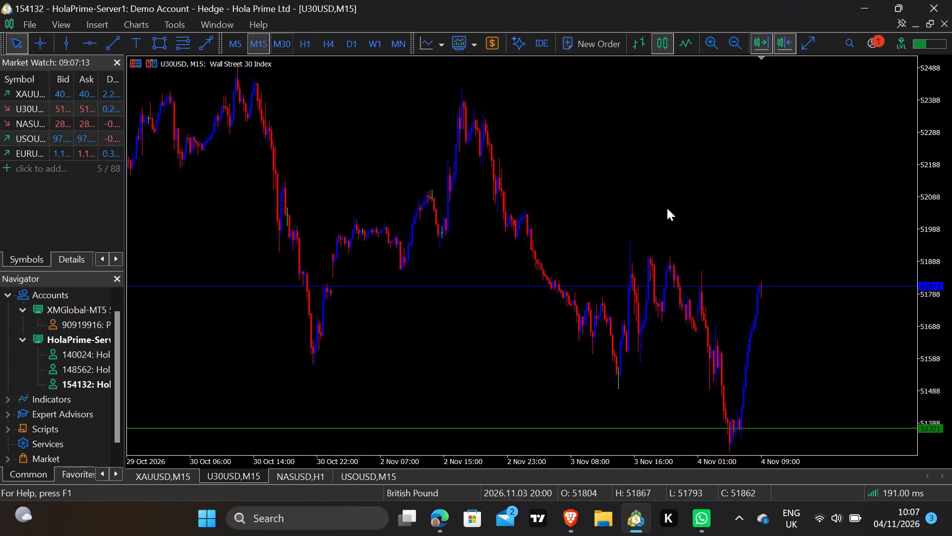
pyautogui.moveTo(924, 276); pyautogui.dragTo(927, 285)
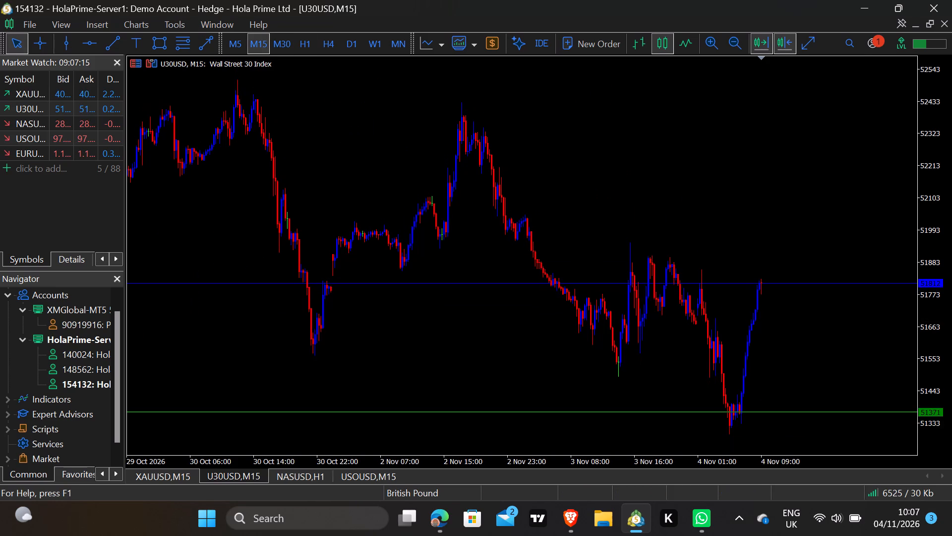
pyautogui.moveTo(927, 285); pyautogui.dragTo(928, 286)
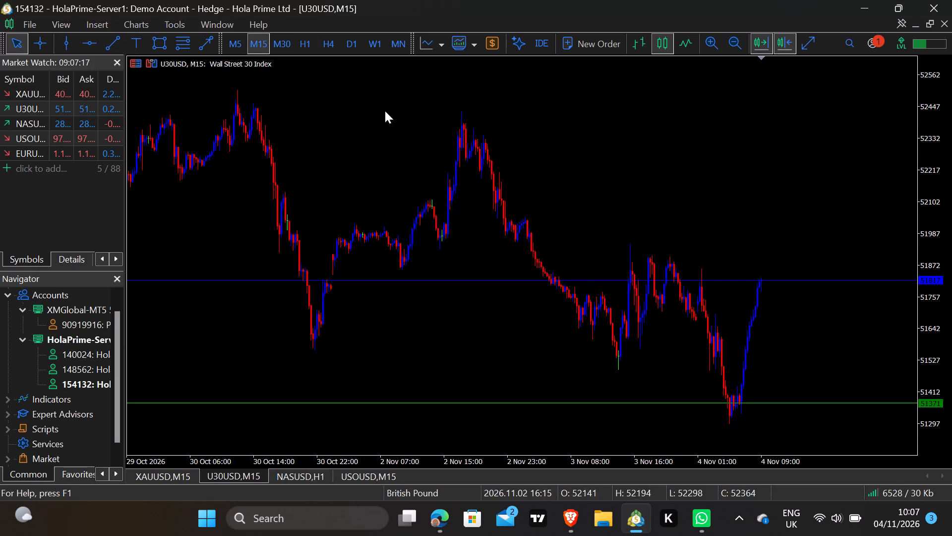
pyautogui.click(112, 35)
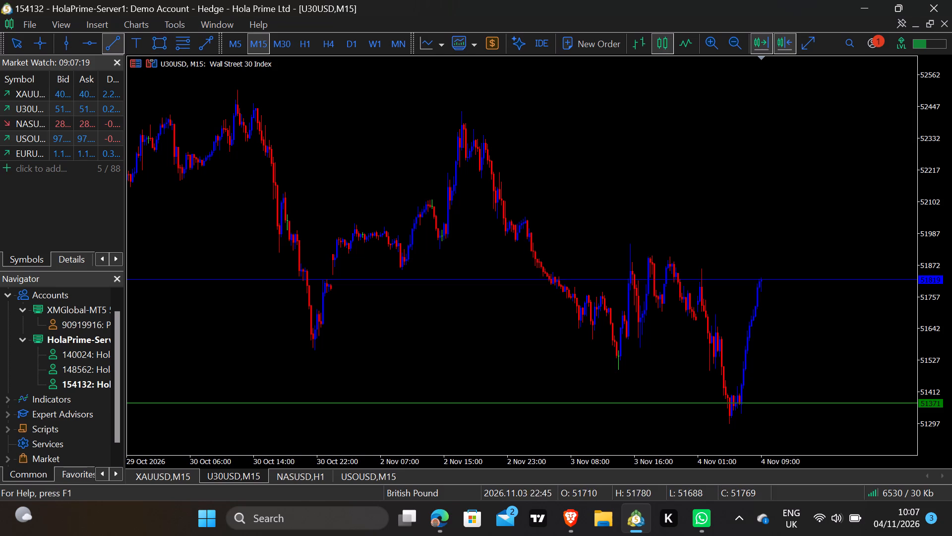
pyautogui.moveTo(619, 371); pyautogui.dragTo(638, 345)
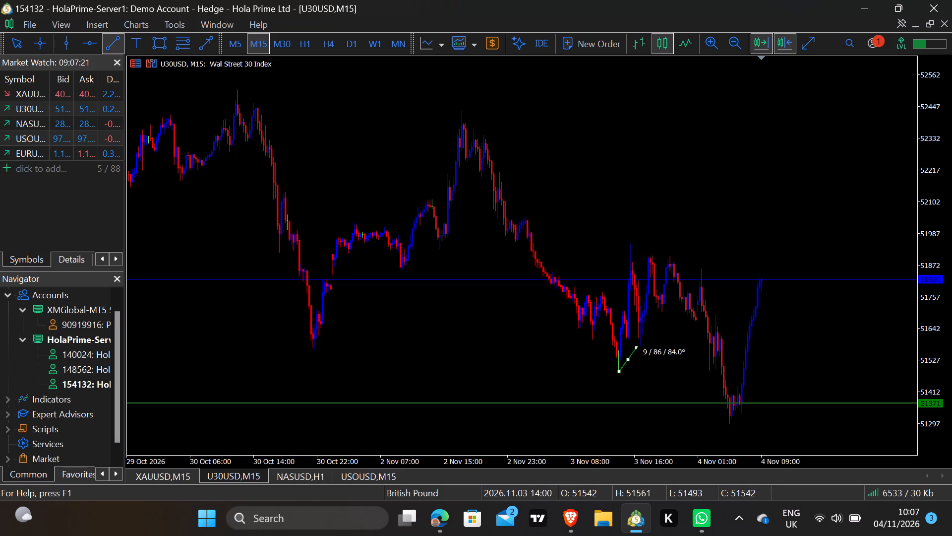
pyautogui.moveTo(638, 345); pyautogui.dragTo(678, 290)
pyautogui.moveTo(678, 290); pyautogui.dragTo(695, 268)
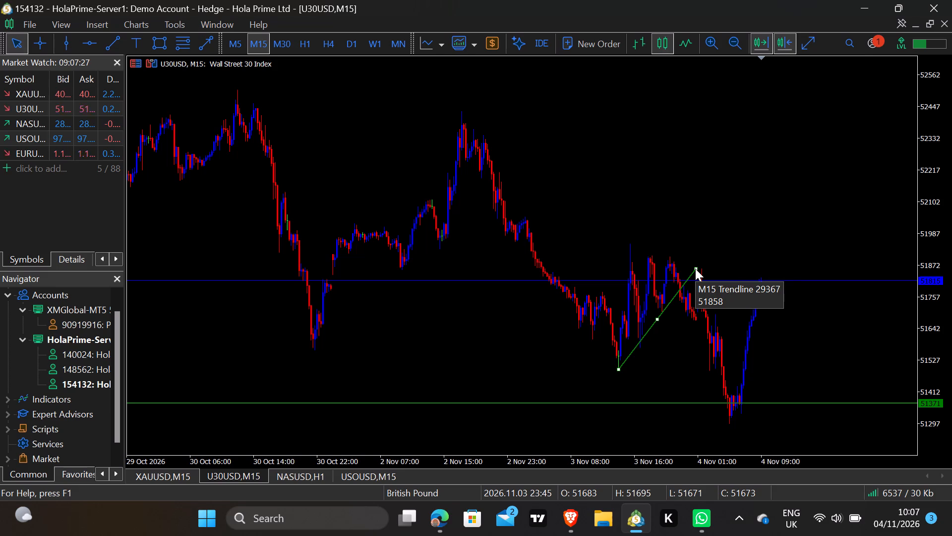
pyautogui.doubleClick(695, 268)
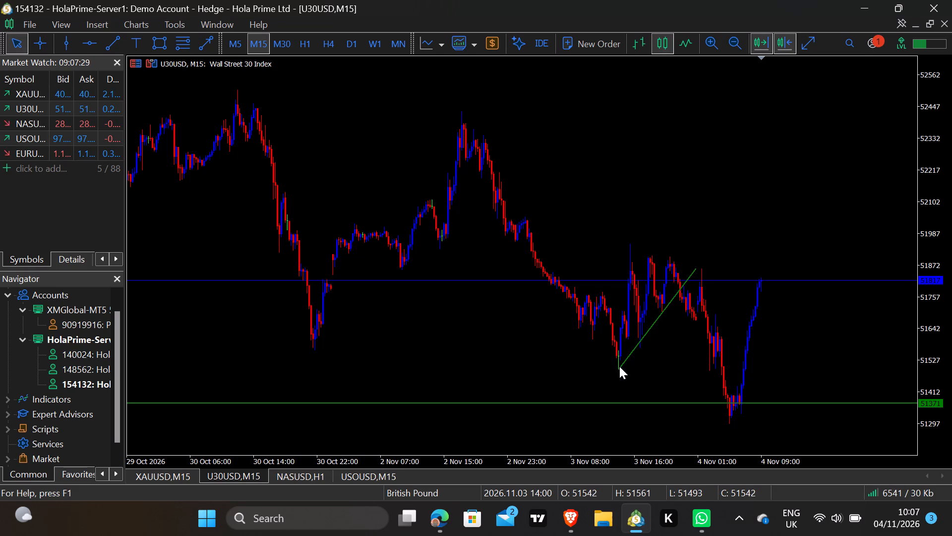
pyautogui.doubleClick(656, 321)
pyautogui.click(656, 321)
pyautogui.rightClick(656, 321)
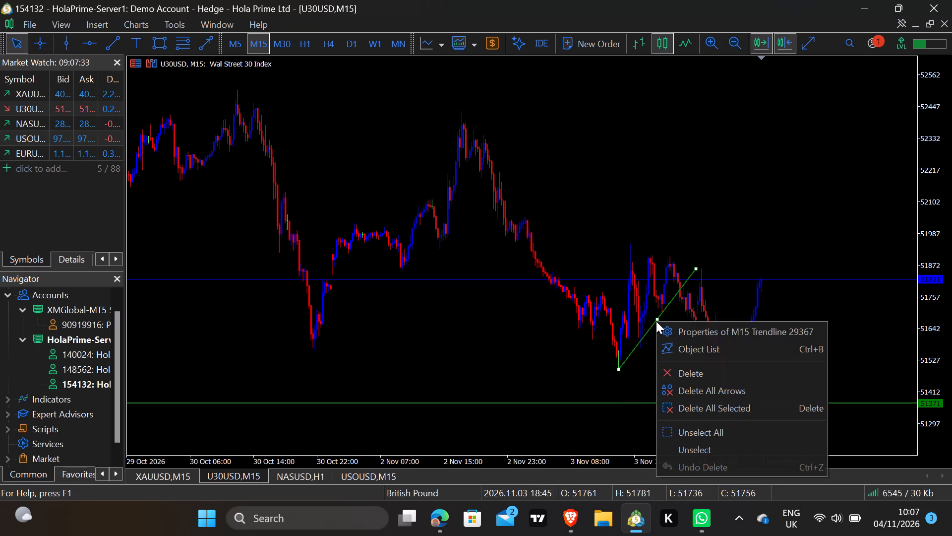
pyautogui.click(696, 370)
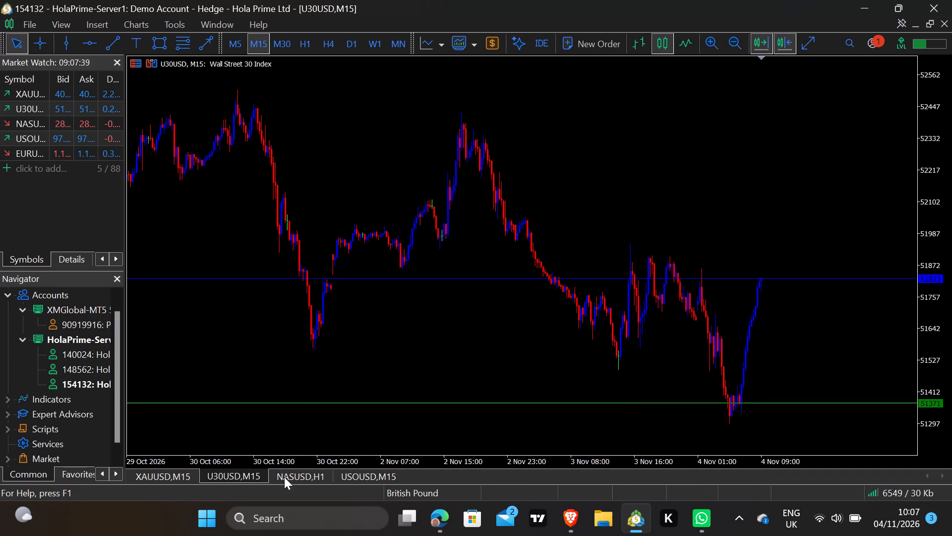
# On H1, draw a level trendline at about 51947 from the 3 November high to beyond the latest candle, then deselect it.
pyautogui.click(316, 38)
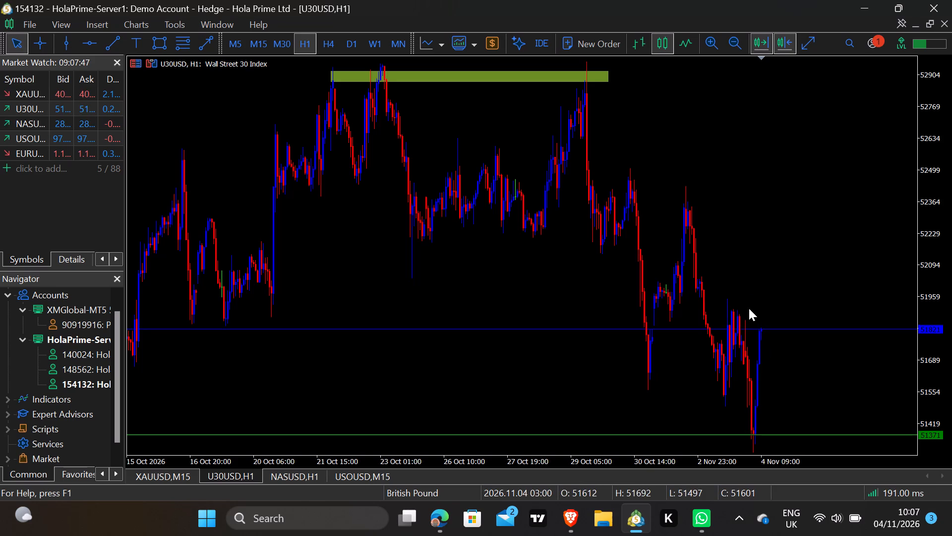
pyautogui.click(113, 47)
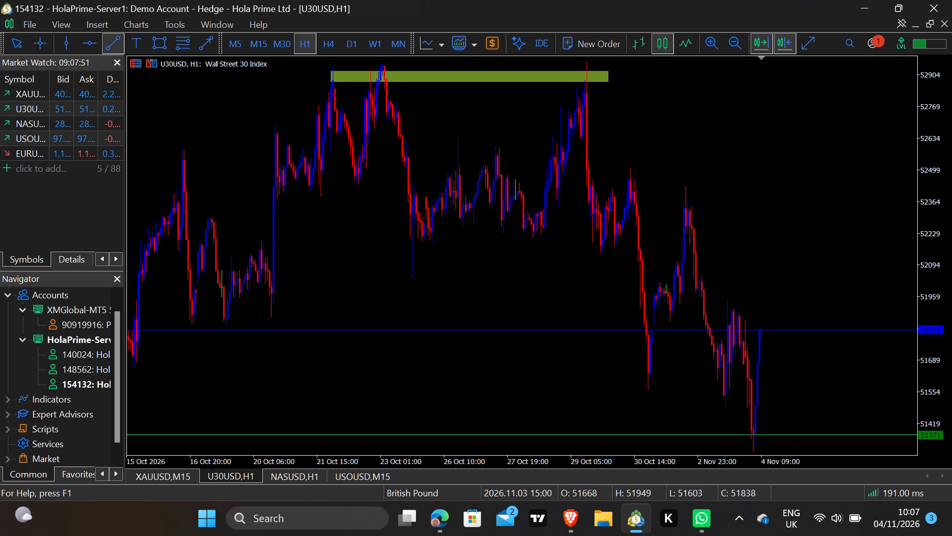
pyautogui.moveTo(727, 297); pyautogui.dragTo(854, 301)
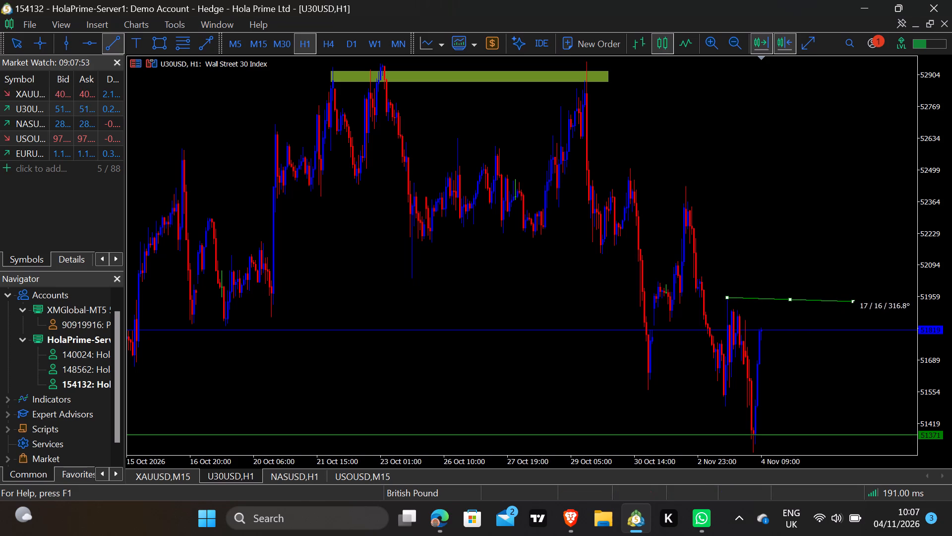
pyautogui.moveTo(854, 301); pyautogui.dragTo(863, 299)
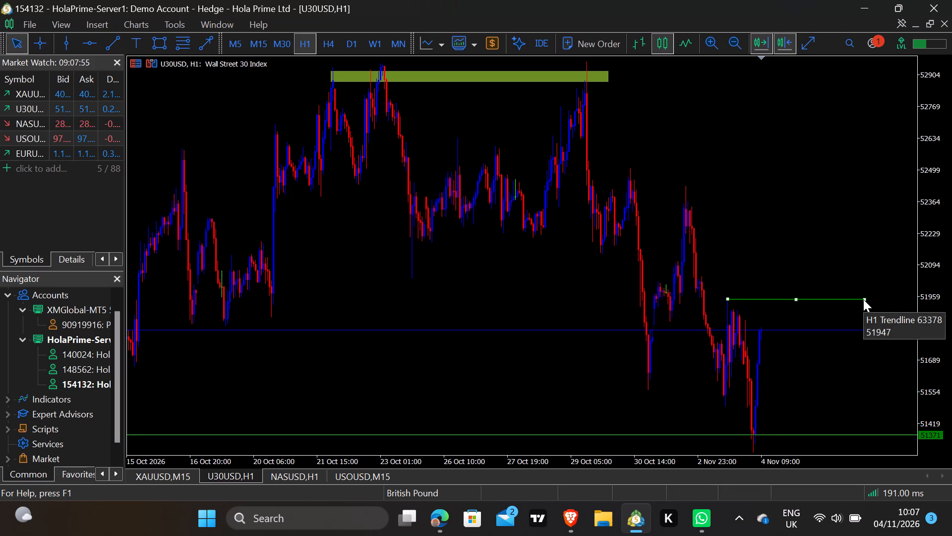
pyautogui.doubleClick(863, 299)
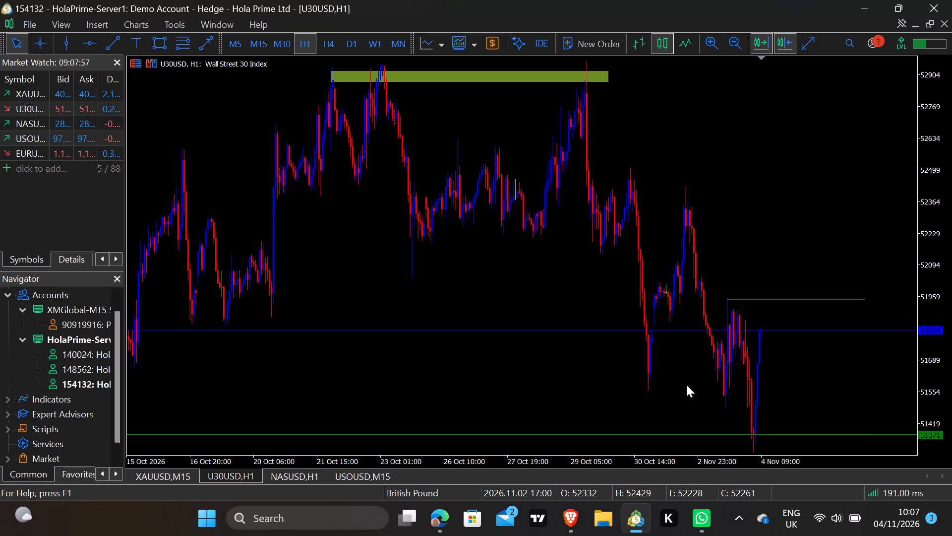
# Check the new U30USD line on M30, then bring up the NASUSD H1 chart.
pyautogui.click(285, 39)
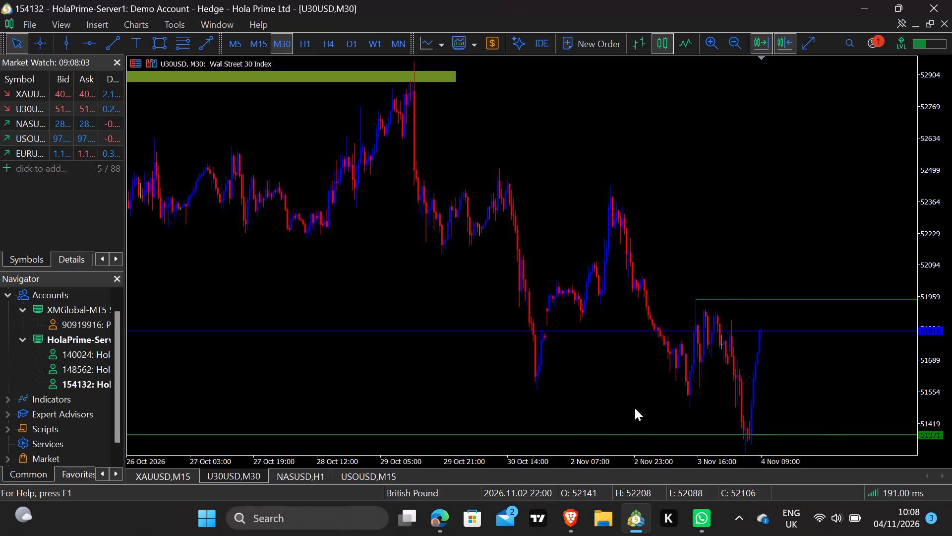
pyautogui.click(307, 476)
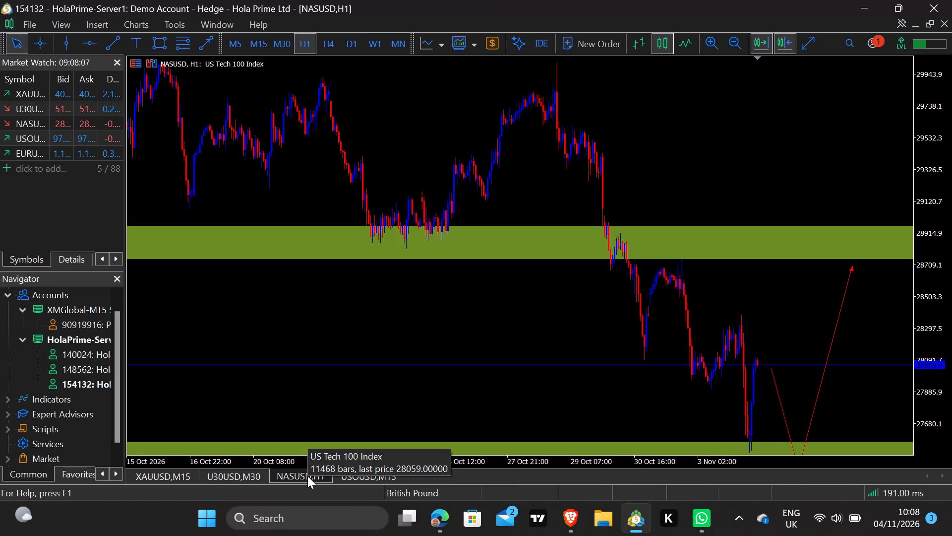
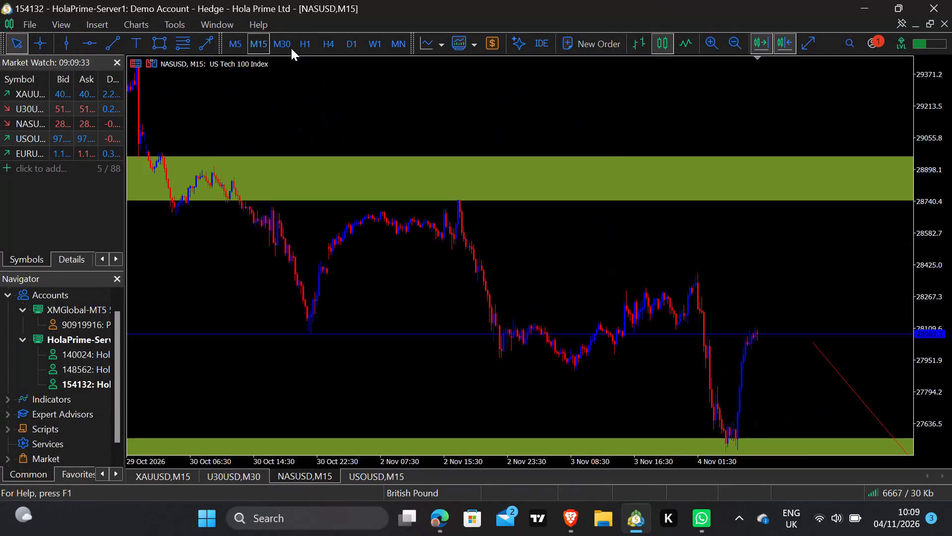
# On the NASUSD daily chart, delete the two red arrowed lines drawn between the lowest zone and the zone above it.
pyautogui.moveTo(935, 305); pyautogui.dragTo(941, 322)
pyautogui.hotkey('ctrl', 'f')
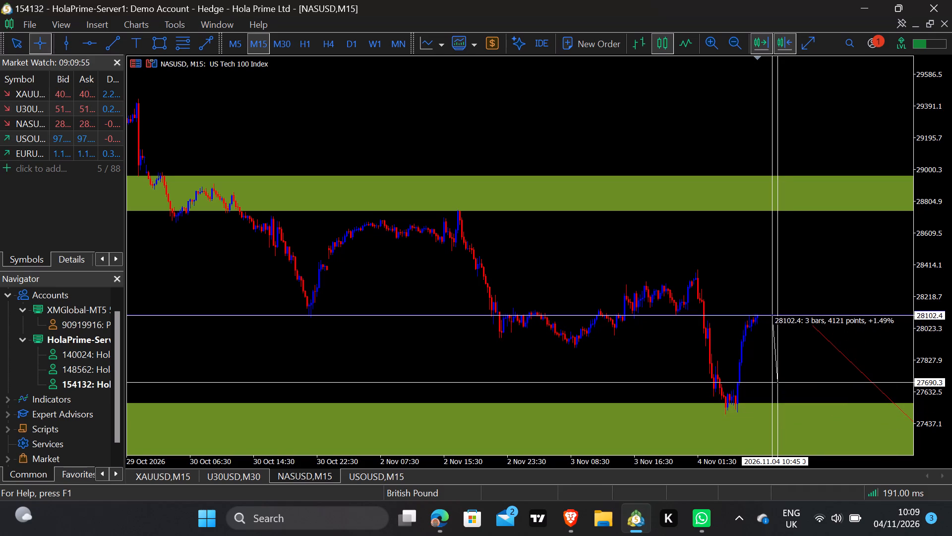
pyautogui.click(338, 31)
pyautogui.click(333, 39)
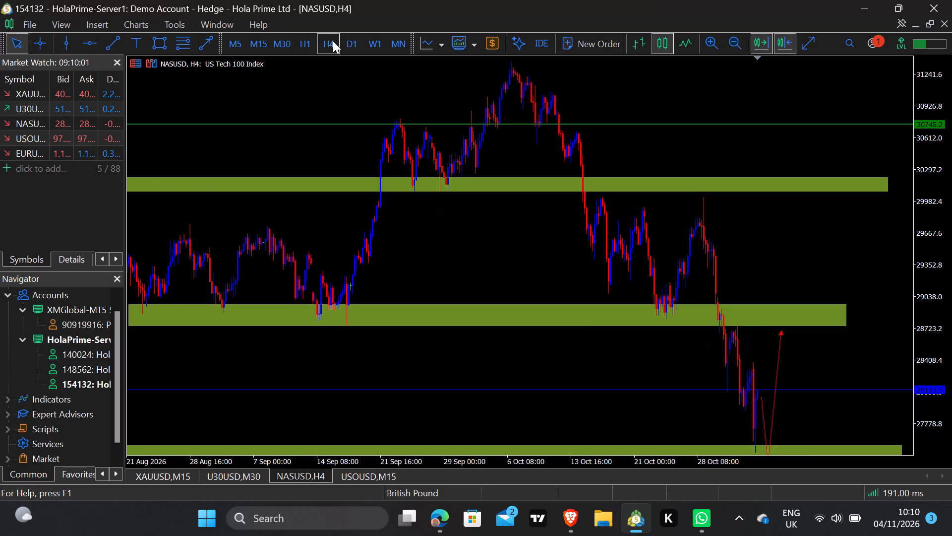
pyautogui.click(352, 49)
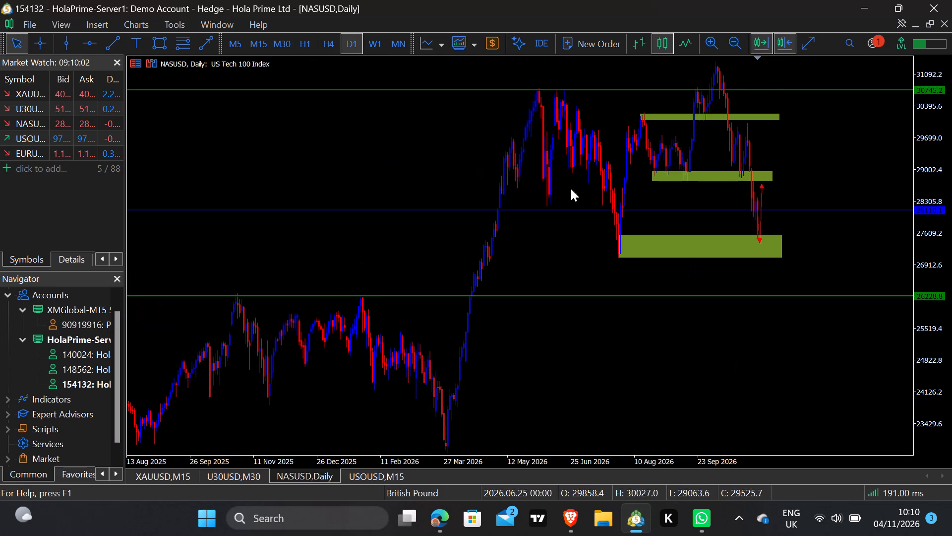
pyautogui.moveTo(645, 252); pyautogui.dragTo(615, 254)
pyautogui.moveTo(949, 233); pyautogui.dragTo(949, 248)
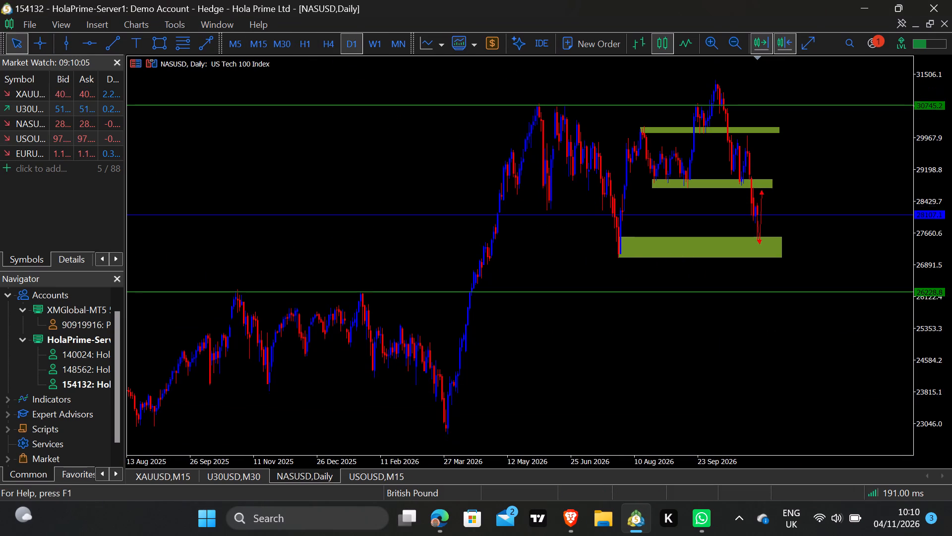
pyautogui.moveTo(949, 248); pyautogui.dragTo(951, 255)
pyautogui.click(762, 216)
pyautogui.moveTo(762, 216); pyautogui.dragTo(757, 222)
pyautogui.doubleClick(757, 222)
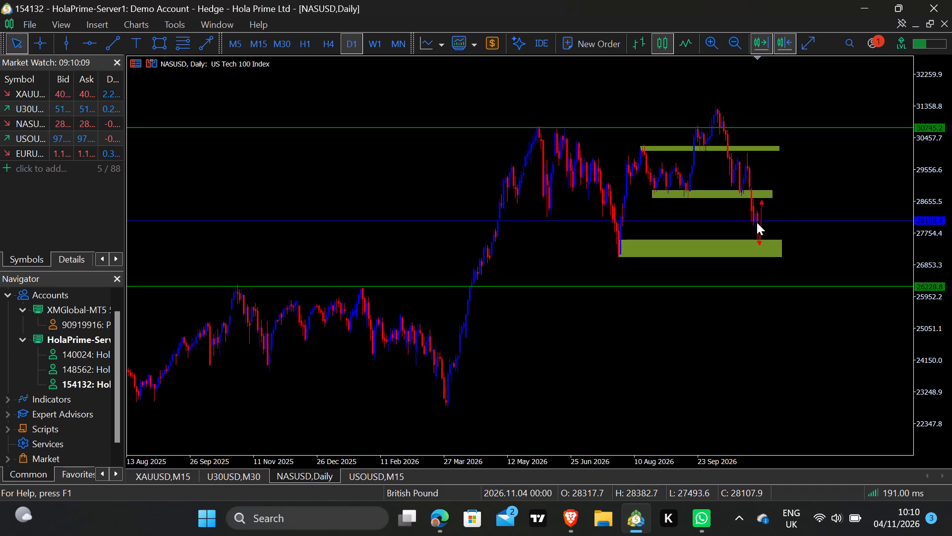
pyautogui.doubleClick(757, 222)
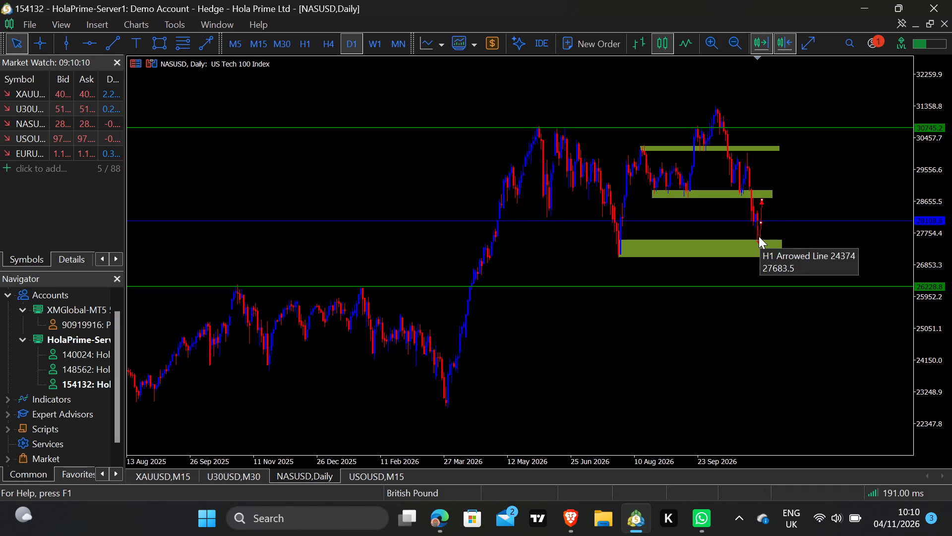
pyautogui.doubleClick(759, 236)
pyautogui.rightClick(759, 236)
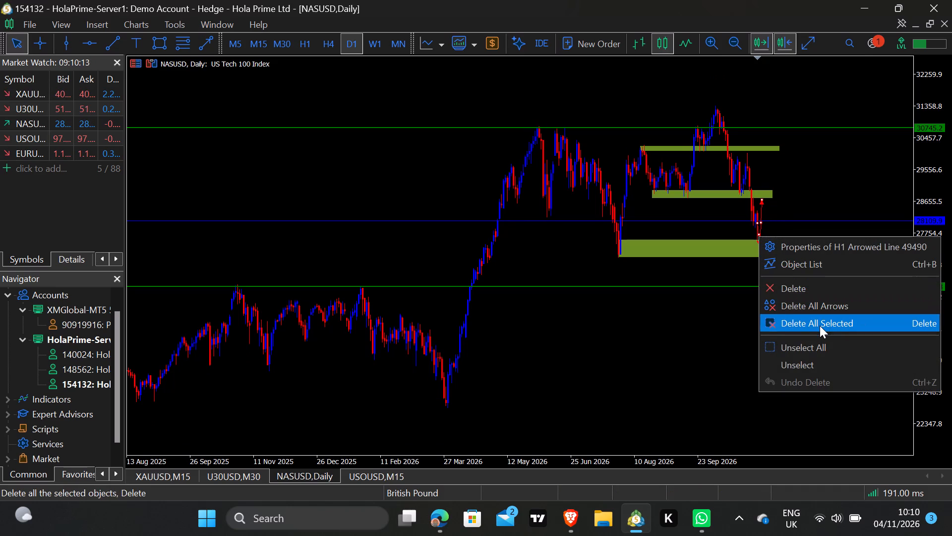
pyautogui.click(820, 326)
# On NASUSD H1, draw a level trendline at about 28385 from the 4 November high to beyond the latest candle, then deselect it.
pyautogui.click(323, 42)
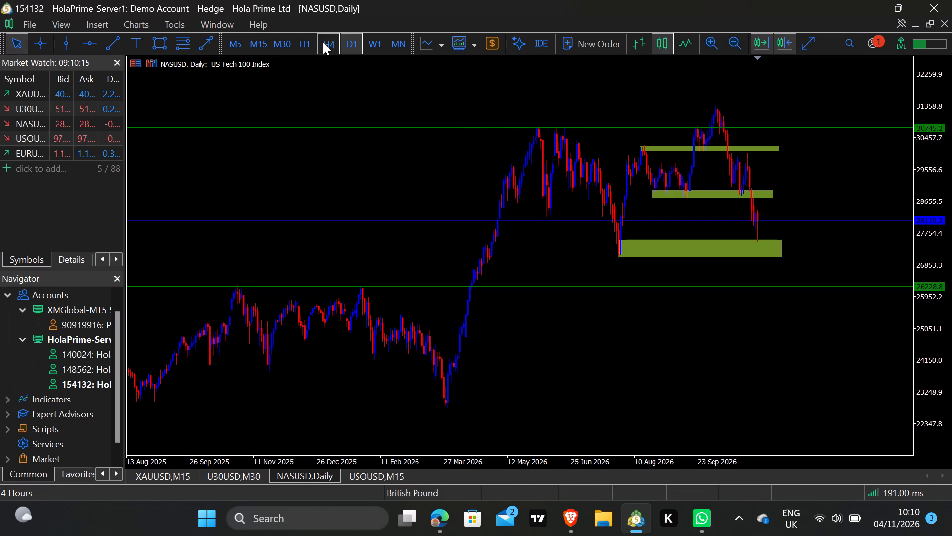
pyautogui.moveTo(931, 271); pyautogui.dragTo(931, 276)
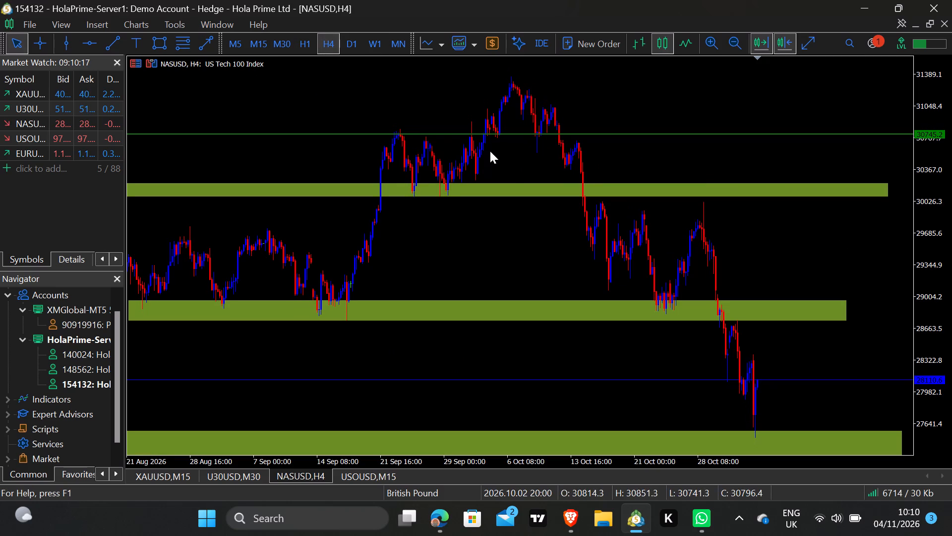
pyautogui.click(297, 47)
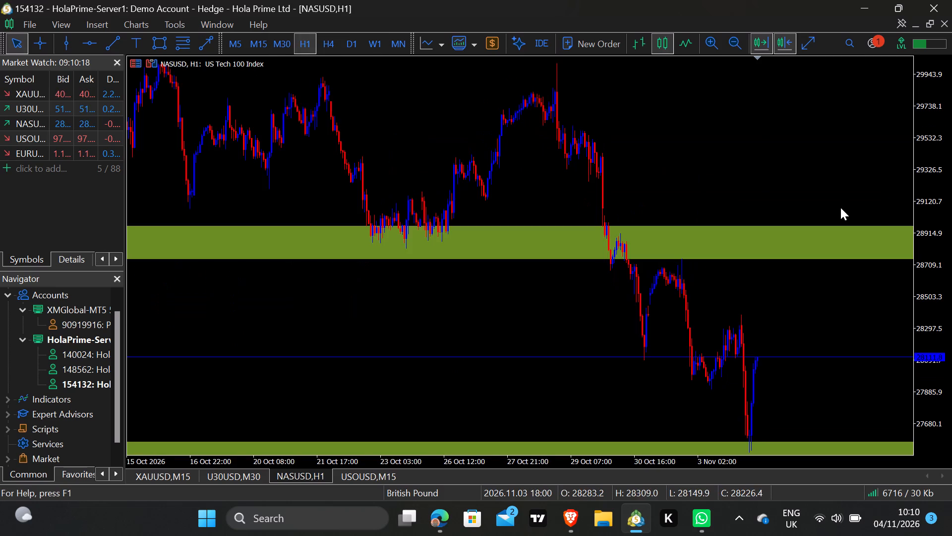
pyautogui.click(942, 260)
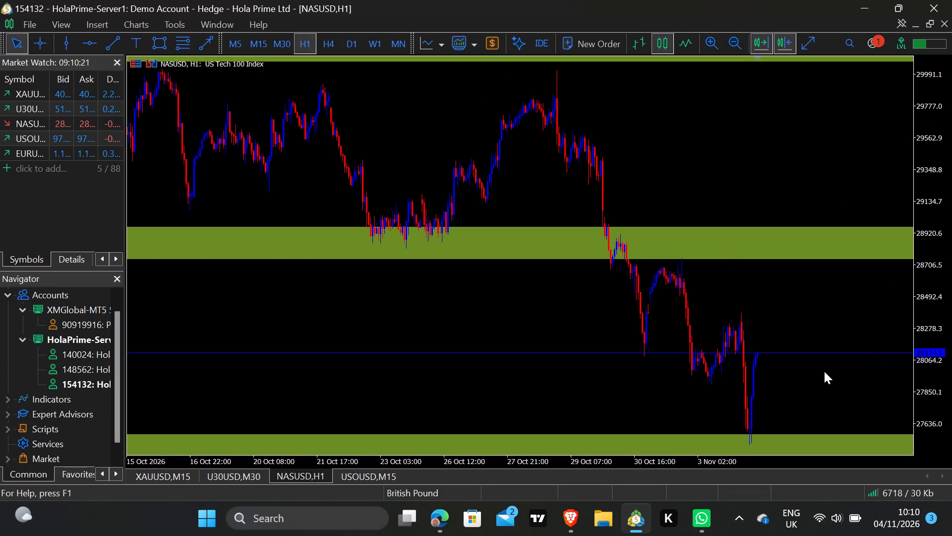
pyautogui.moveTo(928, 346); pyautogui.dragTo(933, 327)
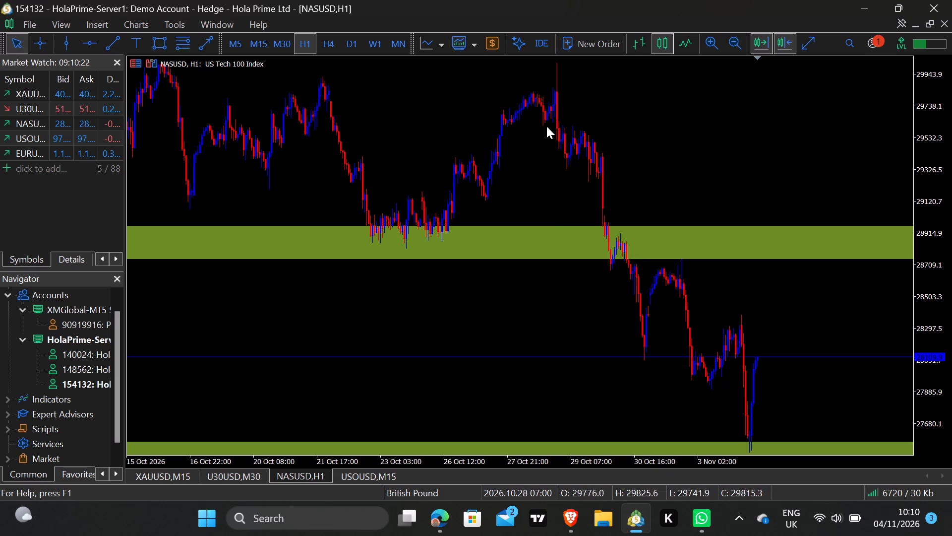
pyautogui.click(117, 38)
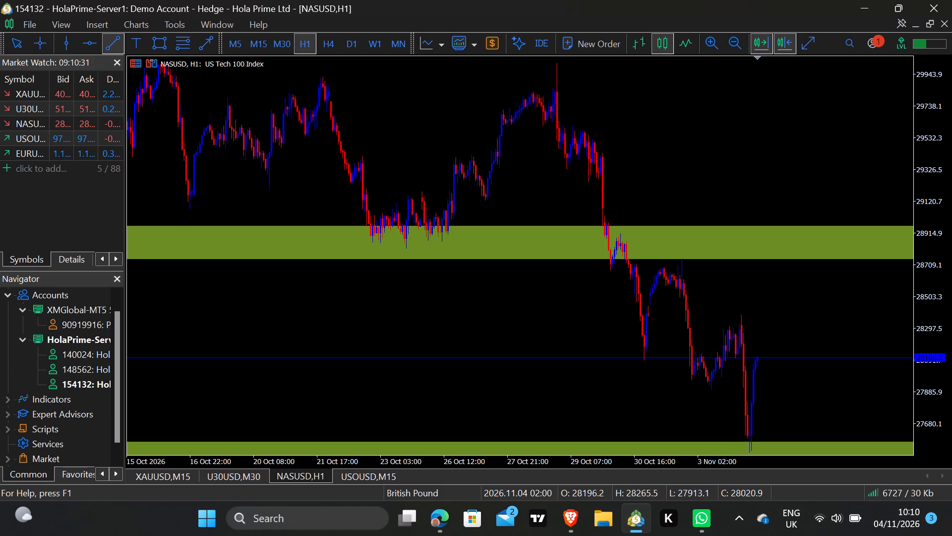
pyautogui.moveTo(741, 314); pyautogui.dragTo(833, 309)
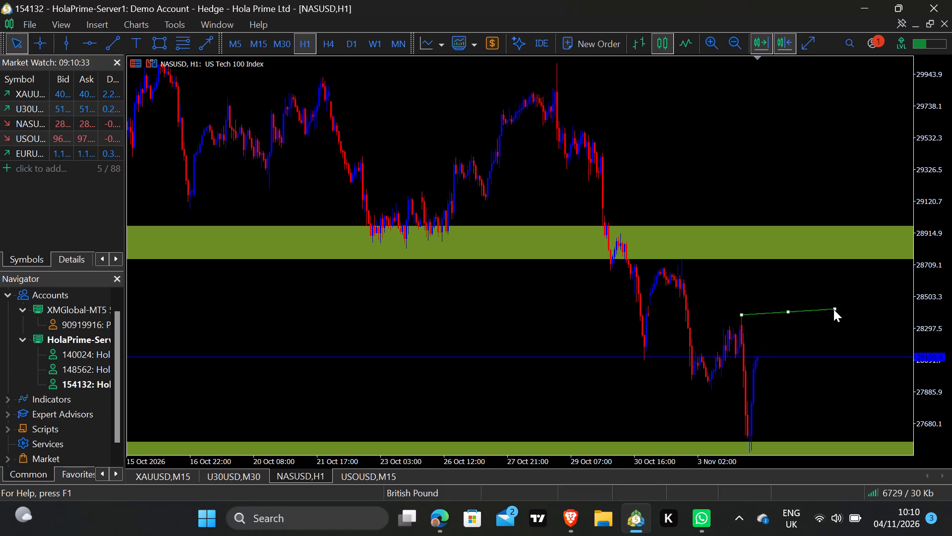
pyautogui.moveTo(833, 309); pyautogui.dragTo(880, 314)
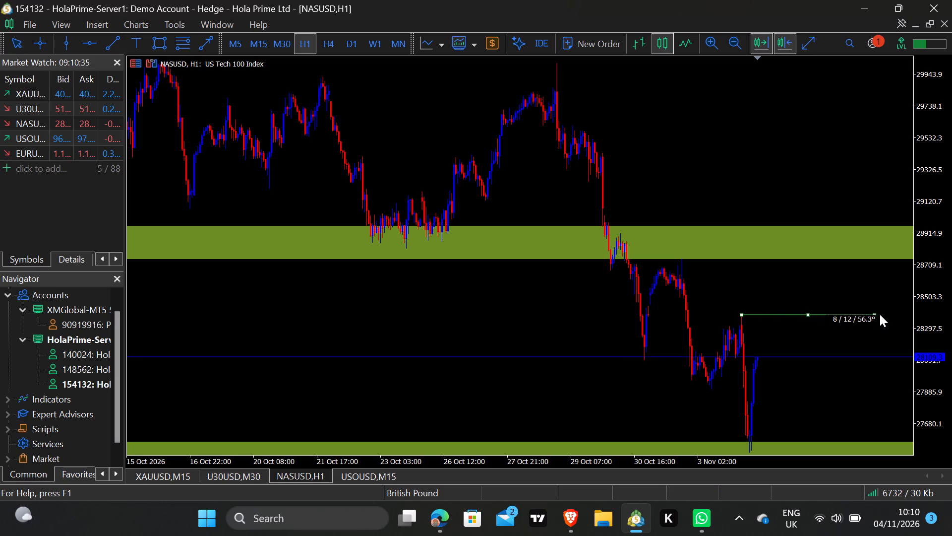
pyautogui.moveTo(880, 314); pyautogui.dragTo(892, 310)
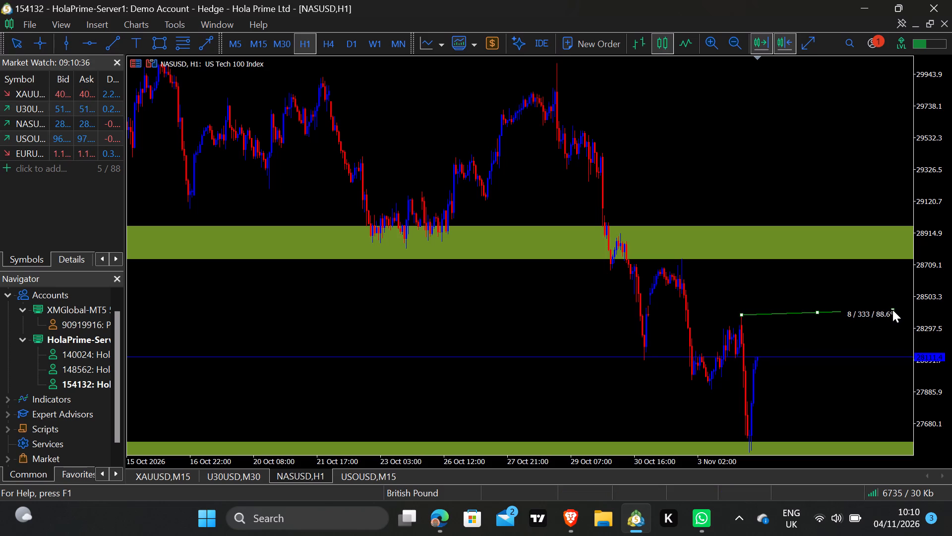
pyautogui.moveTo(892, 310); pyautogui.dragTo(909, 314)
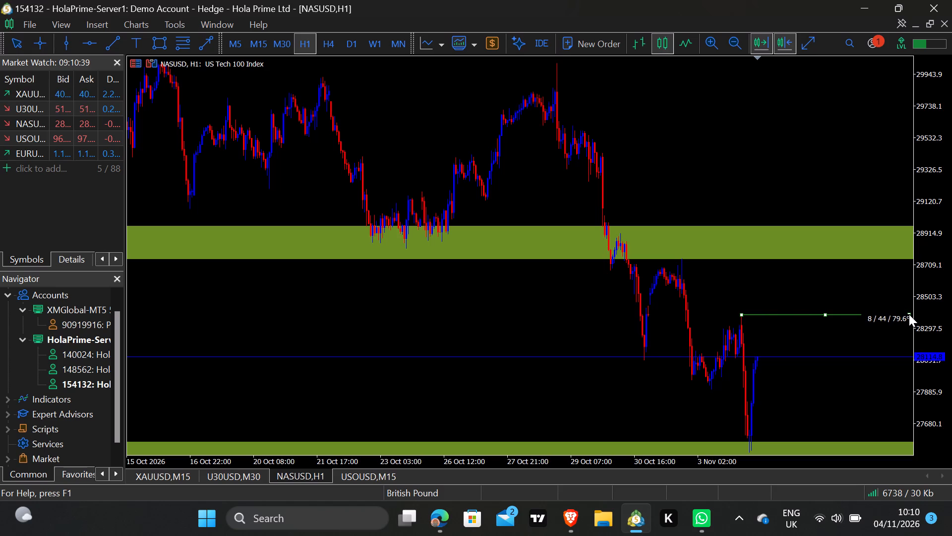
pyautogui.moveTo(909, 314); pyautogui.dragTo(909, 314)
pyautogui.doubleClick(909, 314)
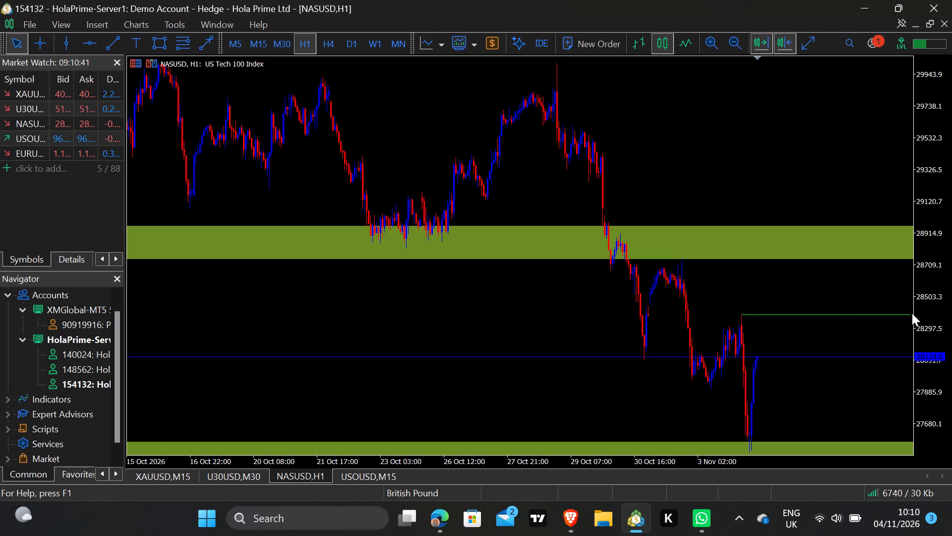
# Check the new NASUSD level line against price action on H1, M30 and M15.
pyautogui.click(950, 272)
pyautogui.click(950, 297)
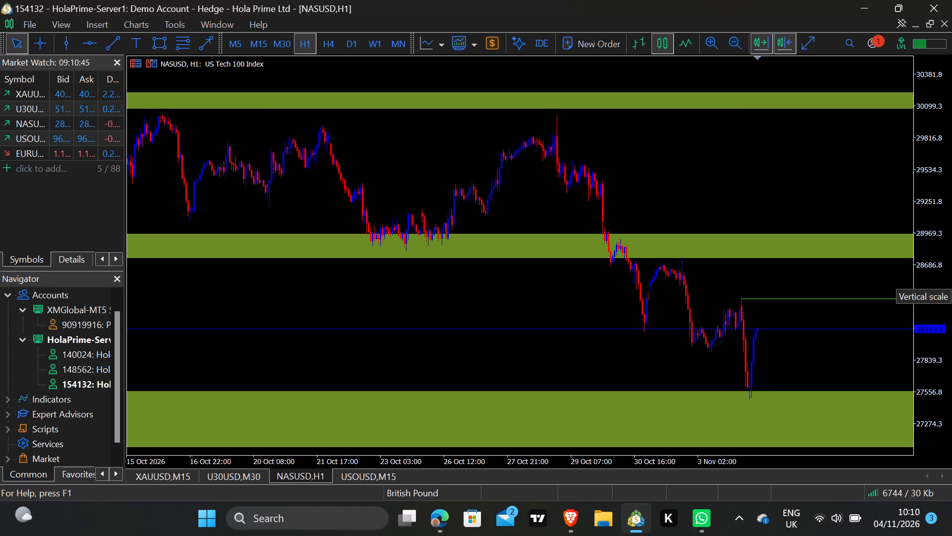
pyautogui.moveTo(937, 303); pyautogui.dragTo(937, 274)
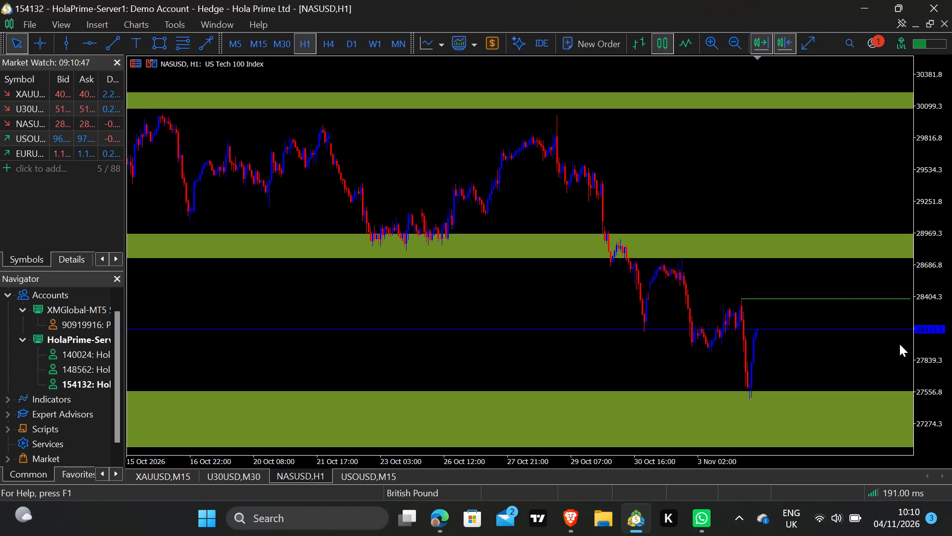
pyautogui.moveTo(932, 339); pyautogui.dragTo(929, 297)
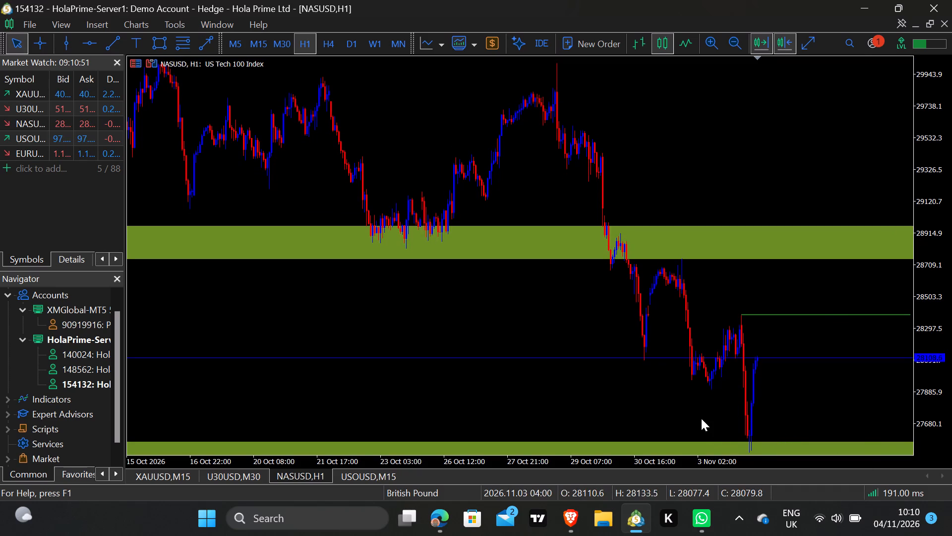
pyautogui.click(280, 48)
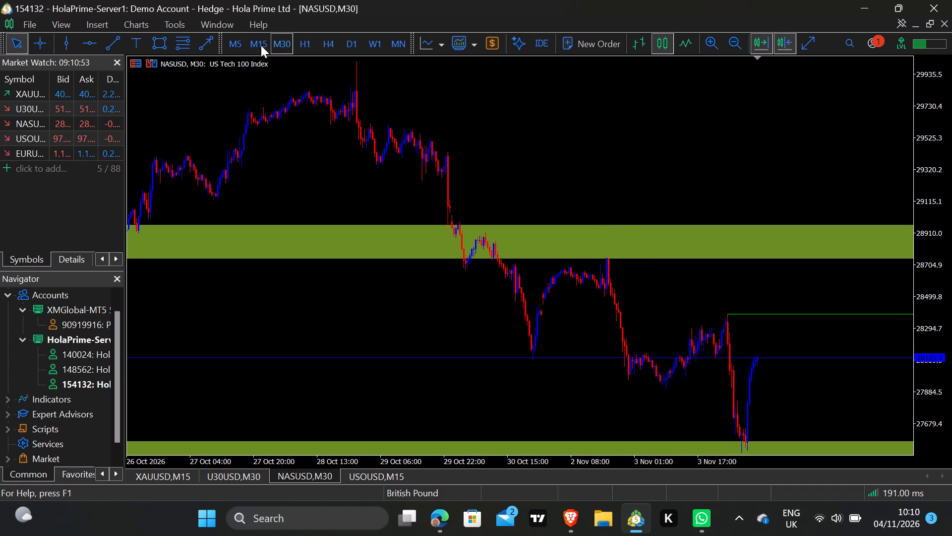
pyautogui.click(258, 44)
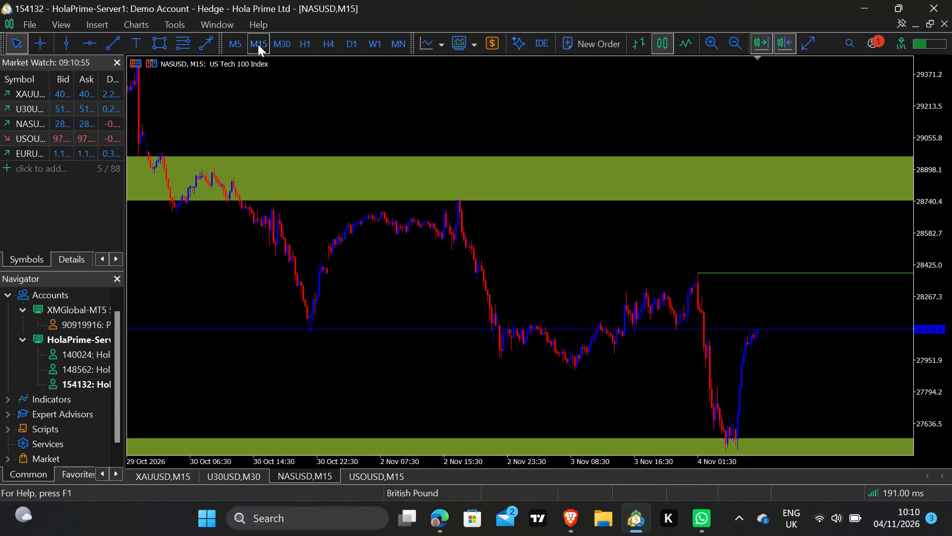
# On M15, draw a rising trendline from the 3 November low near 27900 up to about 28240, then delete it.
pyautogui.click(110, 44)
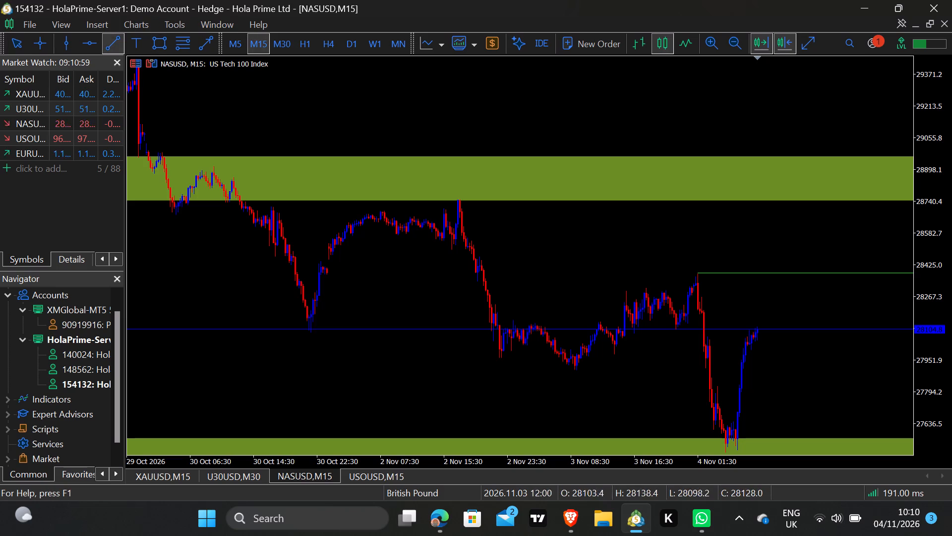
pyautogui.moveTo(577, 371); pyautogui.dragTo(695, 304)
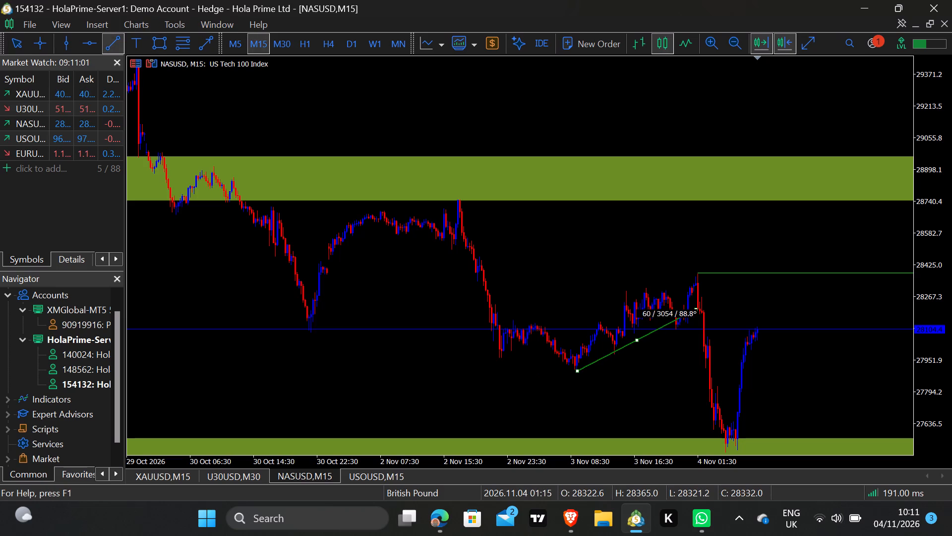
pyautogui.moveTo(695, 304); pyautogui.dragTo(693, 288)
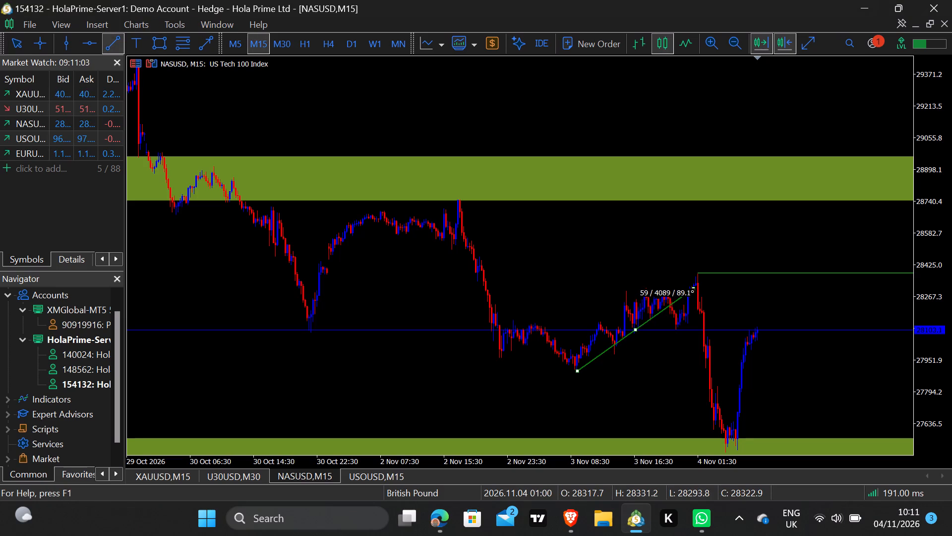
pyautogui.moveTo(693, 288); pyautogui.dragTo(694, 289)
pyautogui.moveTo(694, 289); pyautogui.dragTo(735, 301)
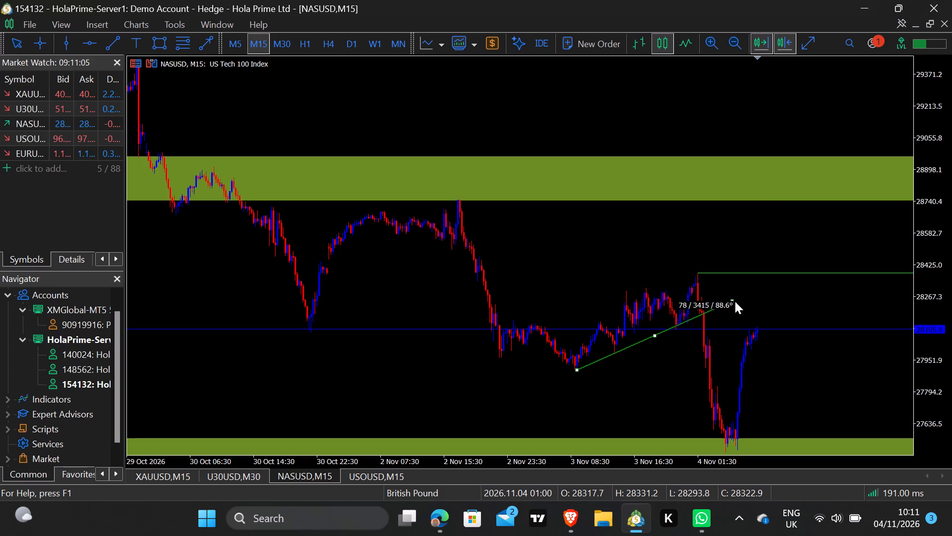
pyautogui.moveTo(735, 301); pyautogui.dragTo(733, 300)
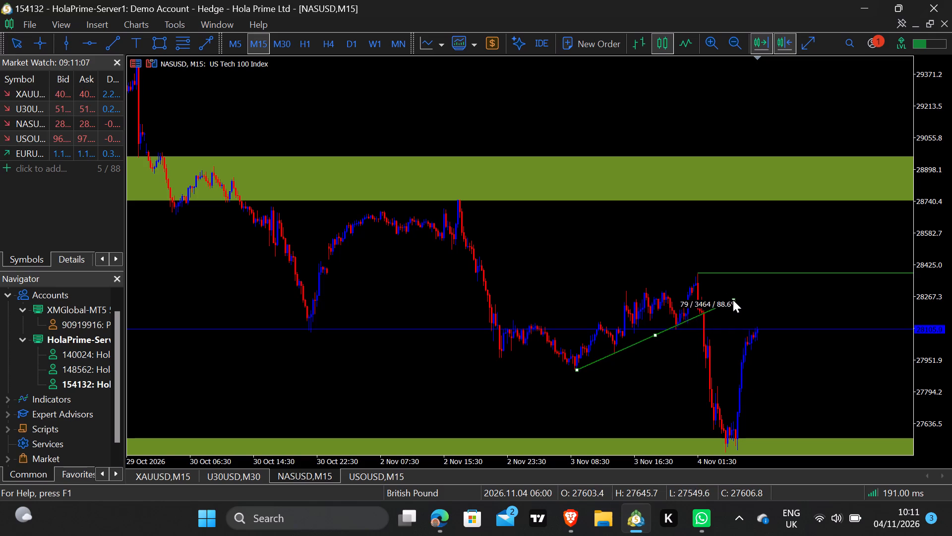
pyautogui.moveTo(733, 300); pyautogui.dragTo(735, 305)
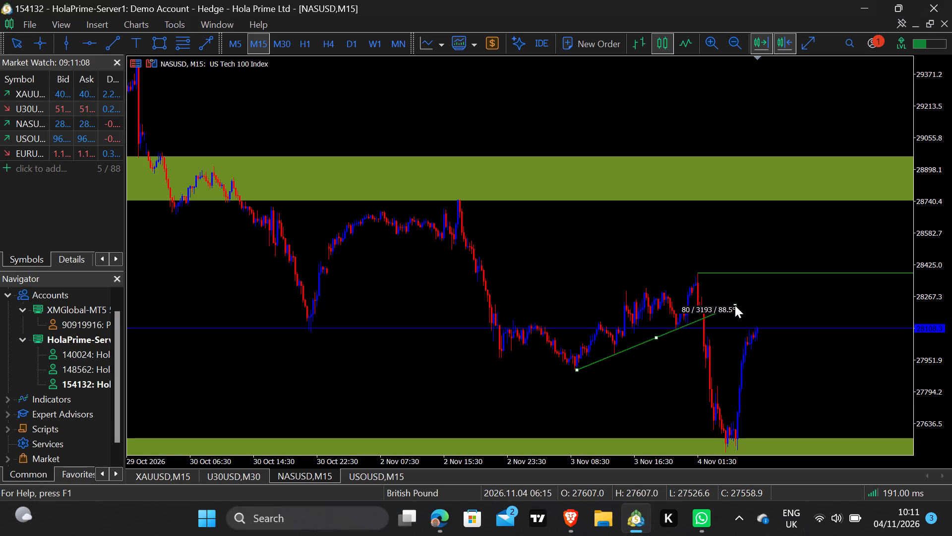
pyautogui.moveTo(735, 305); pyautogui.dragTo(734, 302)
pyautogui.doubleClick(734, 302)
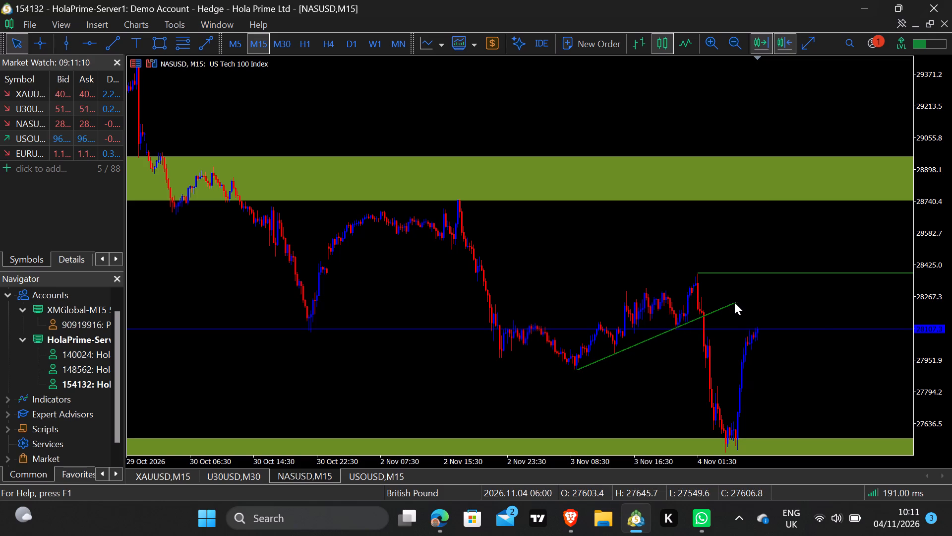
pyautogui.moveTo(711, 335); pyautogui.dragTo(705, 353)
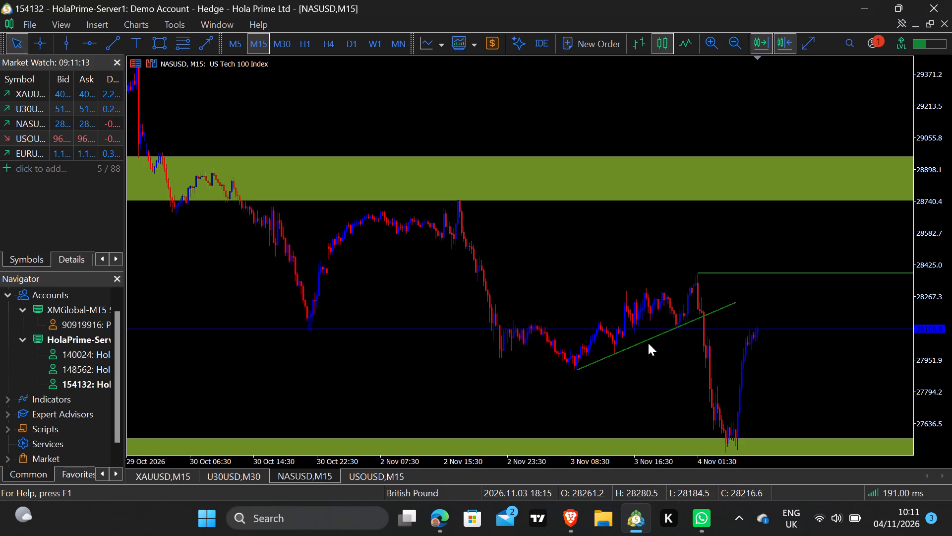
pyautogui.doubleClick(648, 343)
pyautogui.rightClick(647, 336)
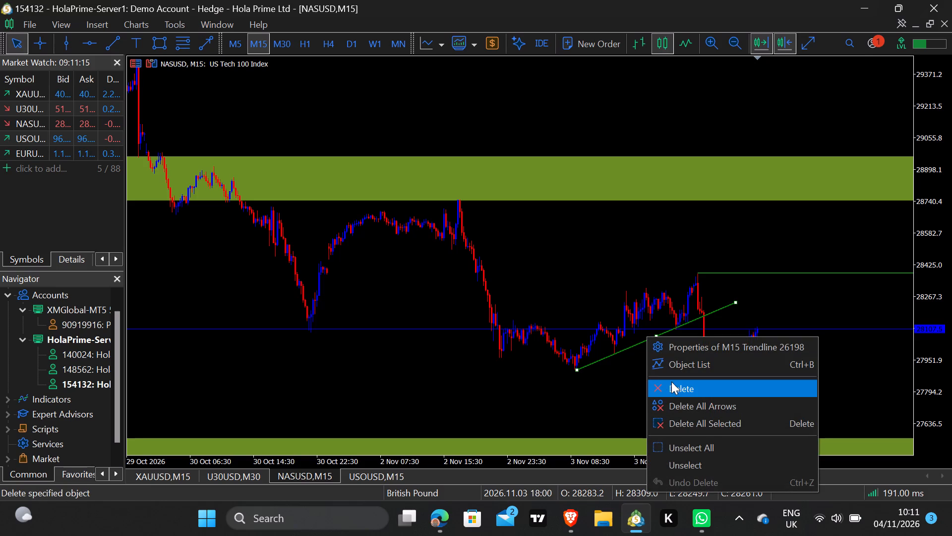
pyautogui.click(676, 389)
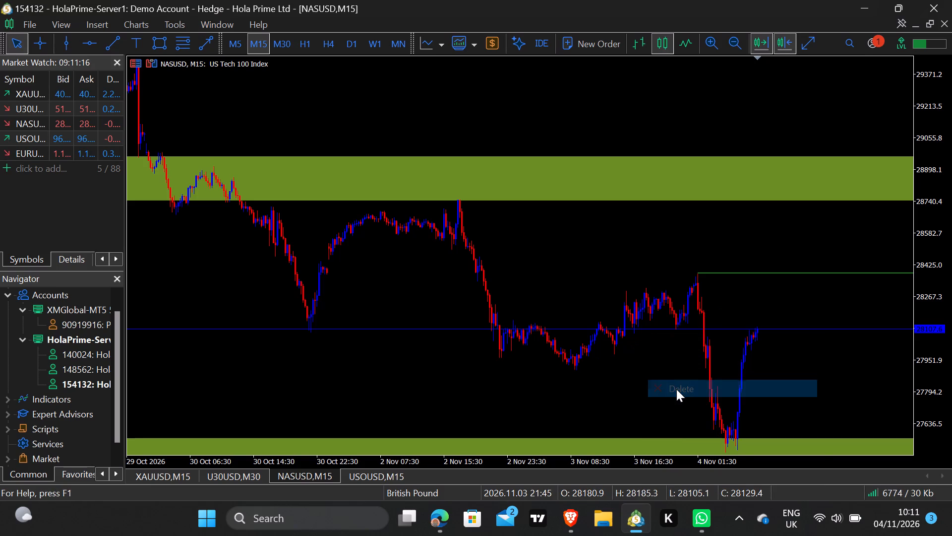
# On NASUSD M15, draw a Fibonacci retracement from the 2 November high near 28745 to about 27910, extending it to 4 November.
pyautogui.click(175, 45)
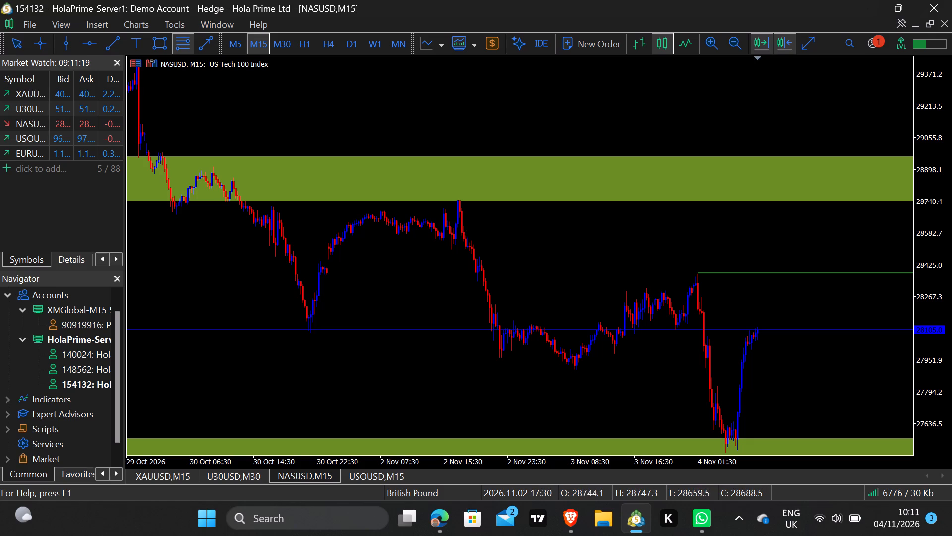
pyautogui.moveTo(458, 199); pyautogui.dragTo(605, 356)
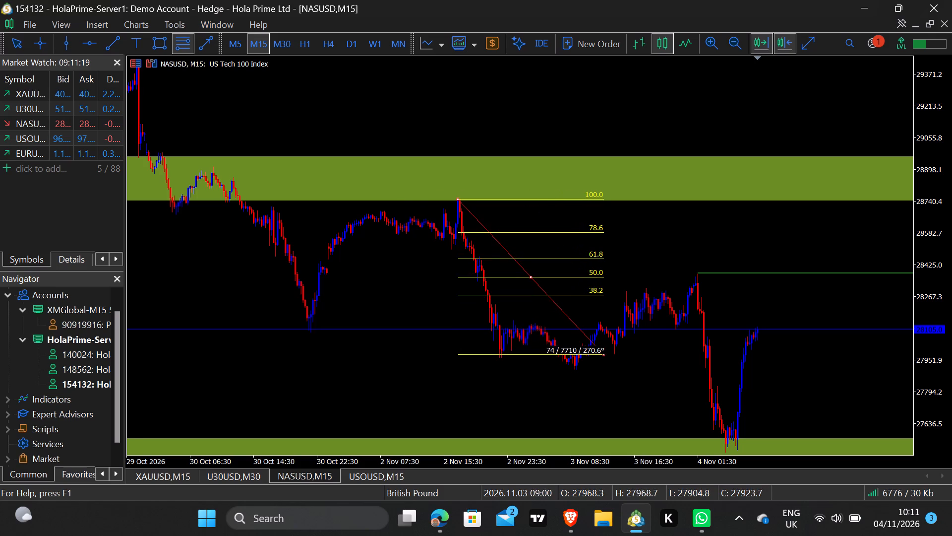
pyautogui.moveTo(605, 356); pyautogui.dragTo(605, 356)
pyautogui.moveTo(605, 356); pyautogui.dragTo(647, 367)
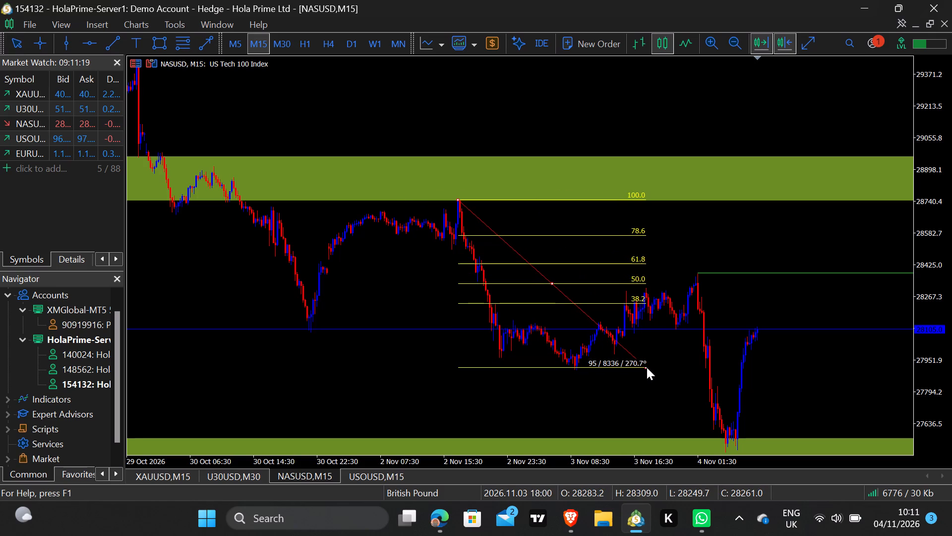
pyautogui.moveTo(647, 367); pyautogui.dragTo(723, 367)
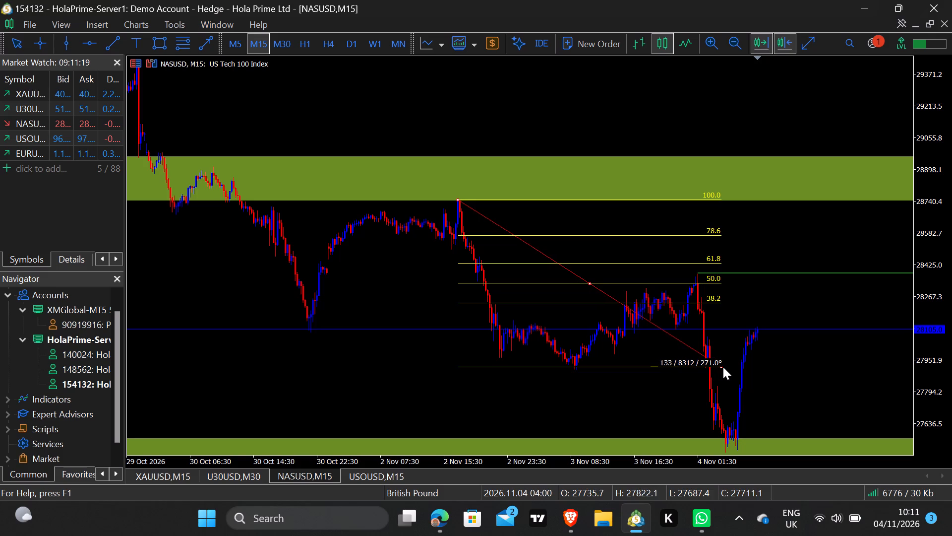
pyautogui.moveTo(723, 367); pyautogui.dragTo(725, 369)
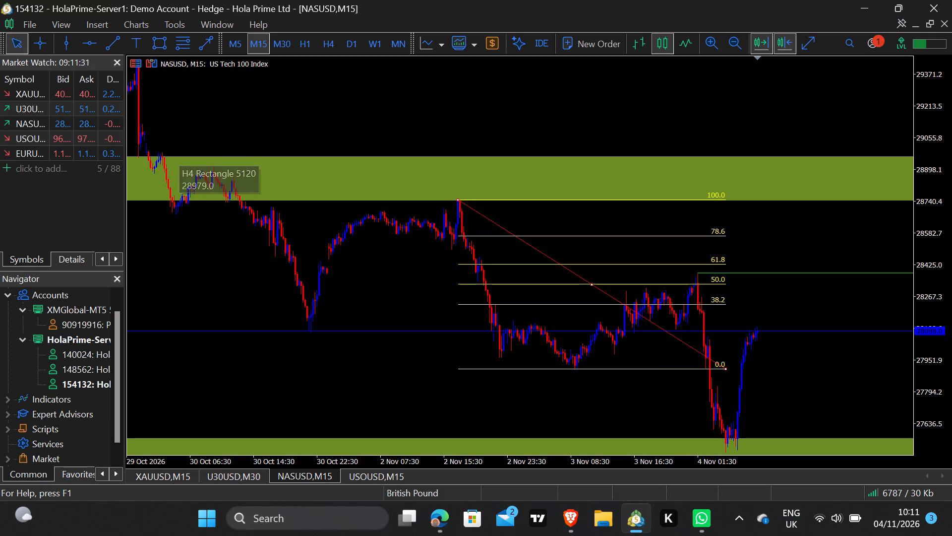
# Draw a rectangle zone between the 50.0 and 61.8 levels, about 28345 to 28450, from 2 to 4 November, then deselect it.
pyautogui.click(163, 51)
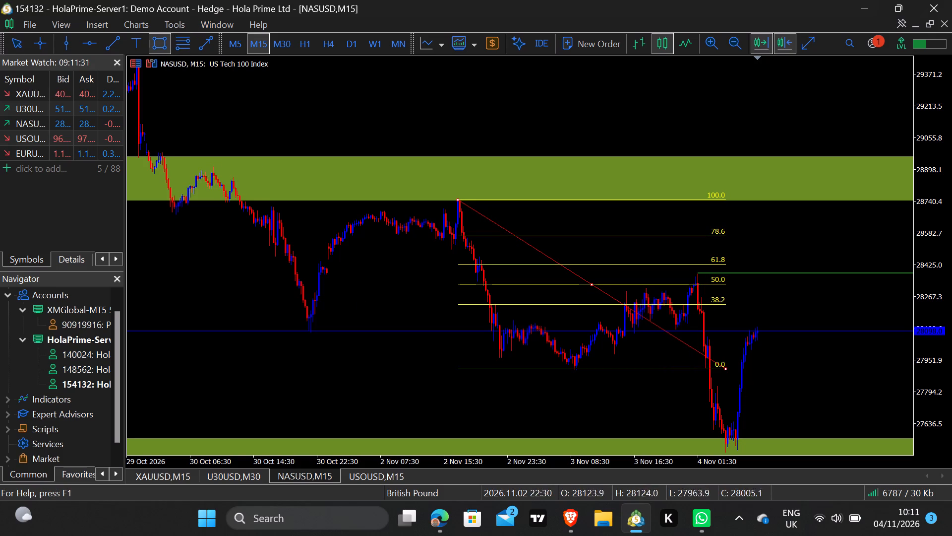
pyautogui.moveTo(478, 256); pyautogui.dragTo(645, 286)
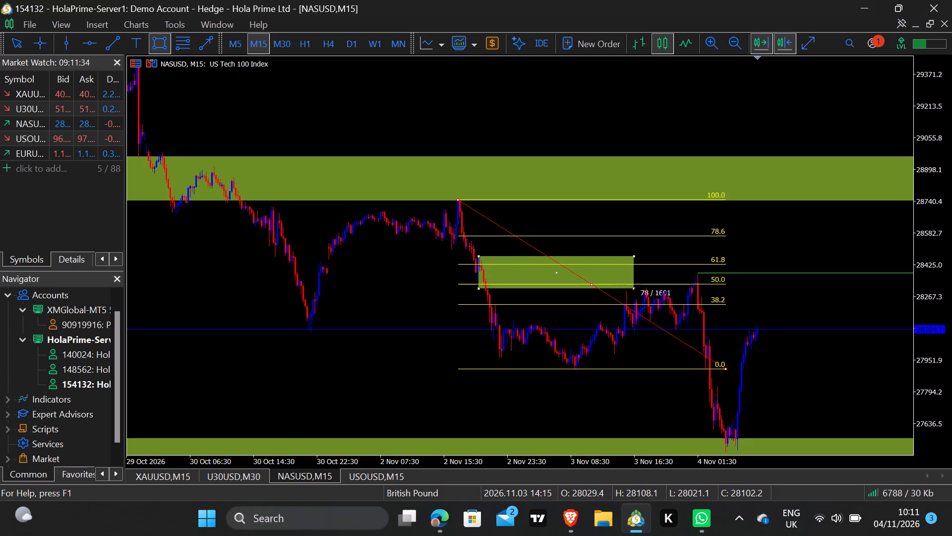
pyautogui.moveTo(645, 286); pyautogui.dragTo(722, 279)
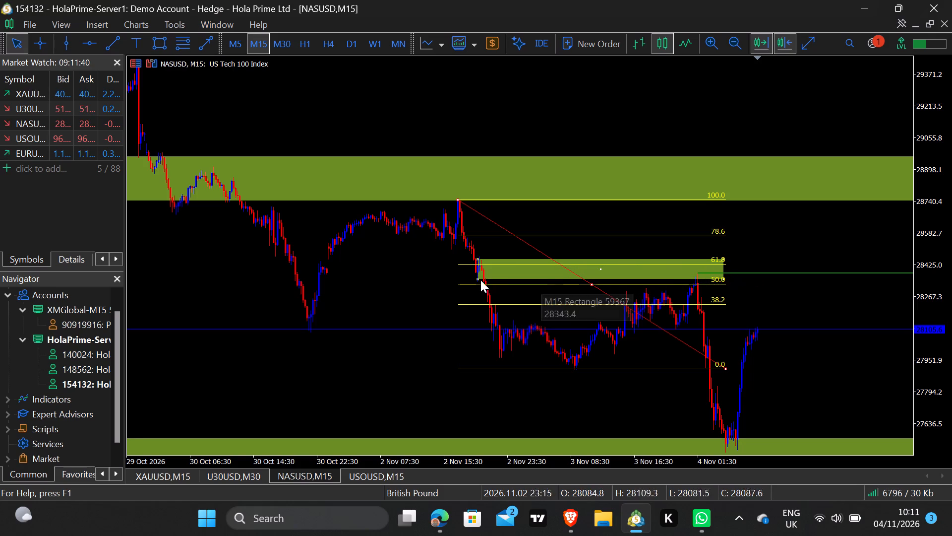
pyautogui.click(476, 280)
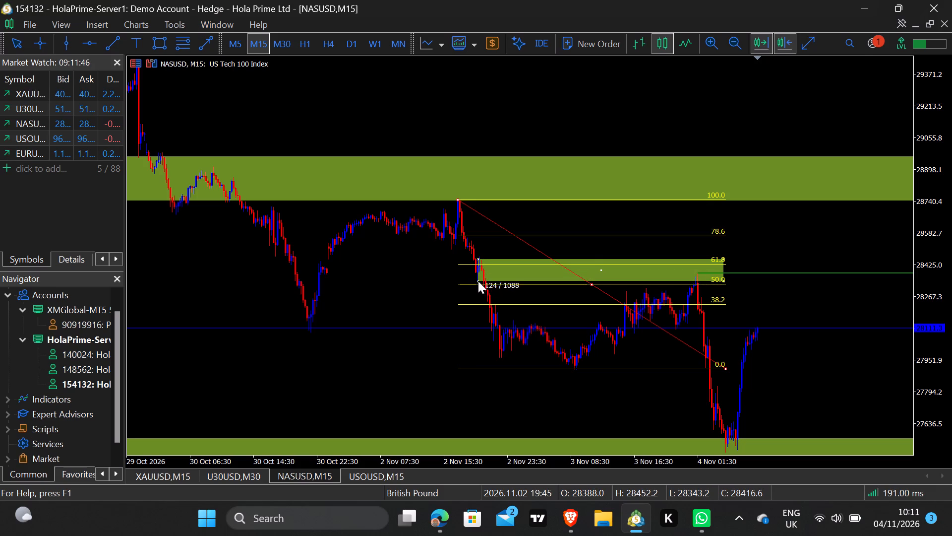
pyautogui.moveTo(478, 261); pyautogui.dragTo(478, 258)
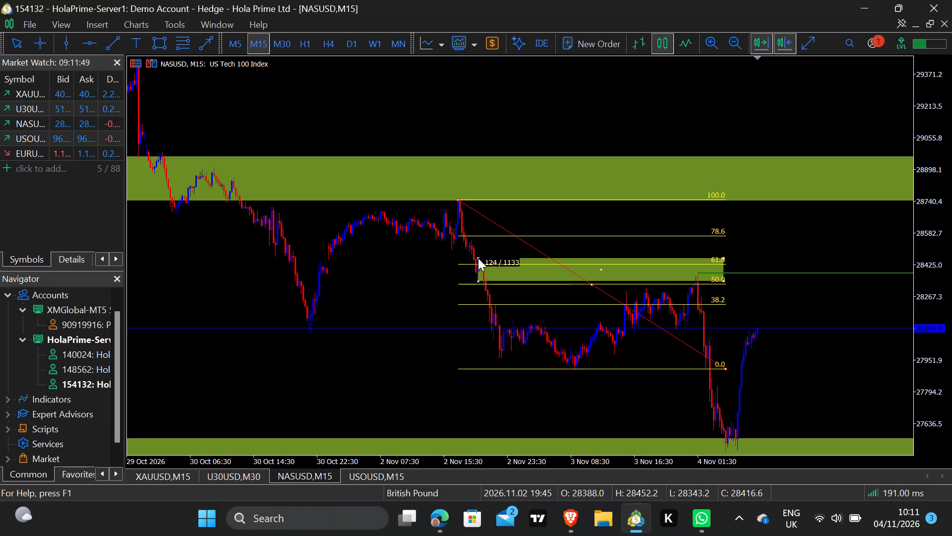
pyautogui.moveTo(478, 258); pyautogui.dragTo(478, 256)
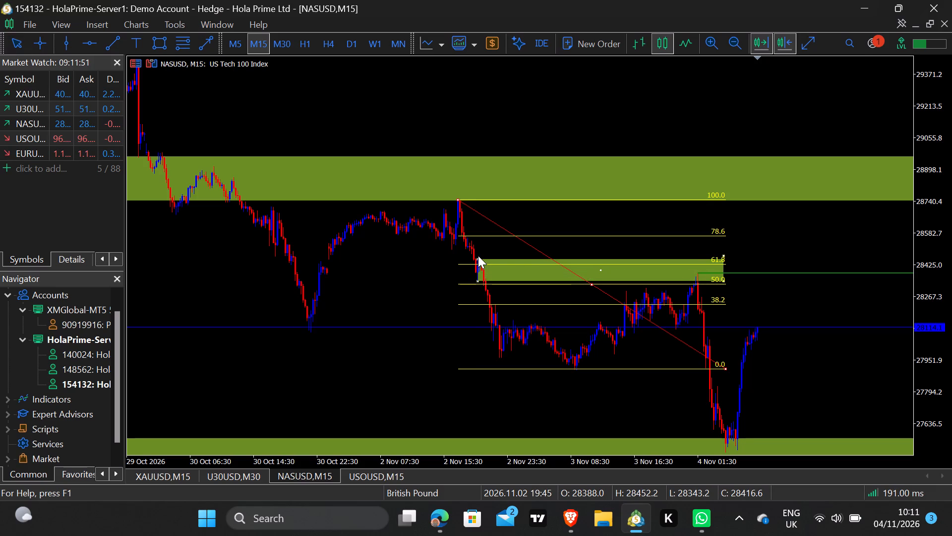
pyautogui.click(478, 256)
pyautogui.moveTo(478, 256); pyautogui.dragTo(594, 291)
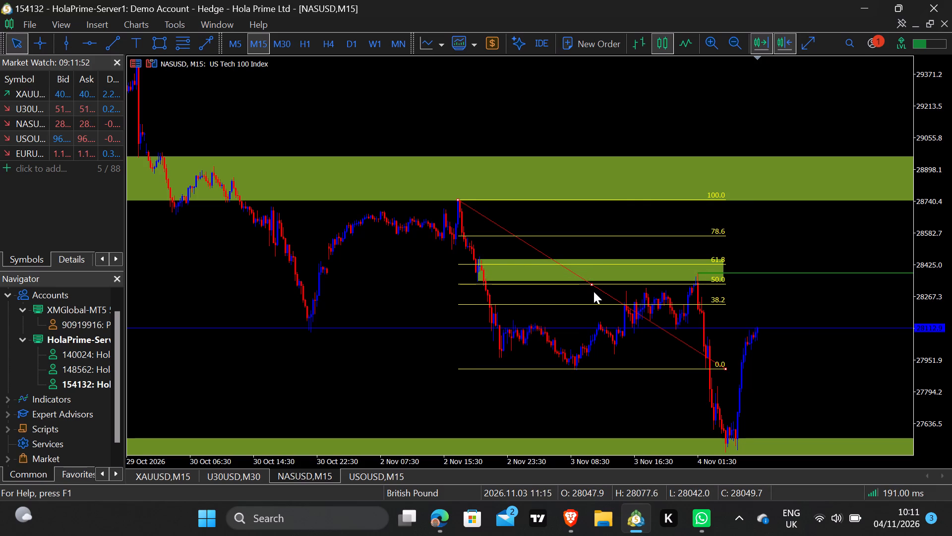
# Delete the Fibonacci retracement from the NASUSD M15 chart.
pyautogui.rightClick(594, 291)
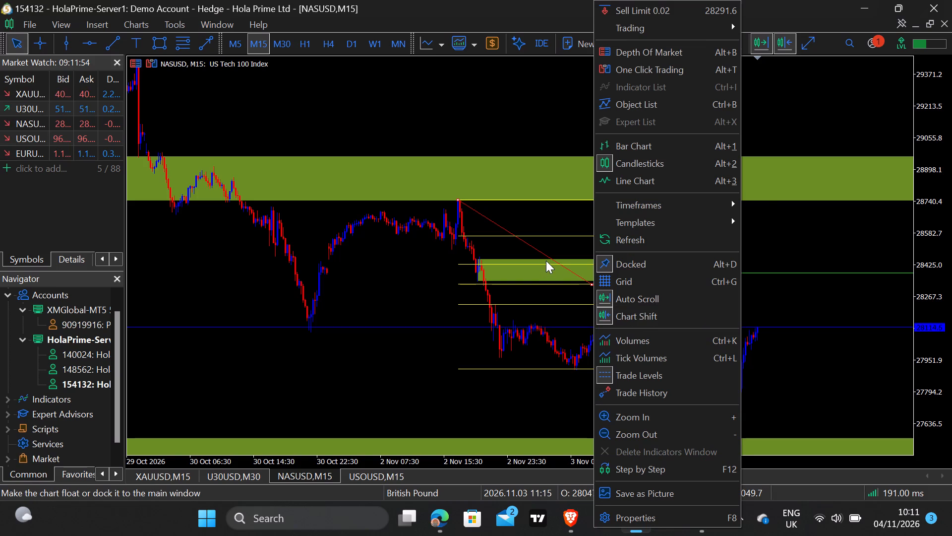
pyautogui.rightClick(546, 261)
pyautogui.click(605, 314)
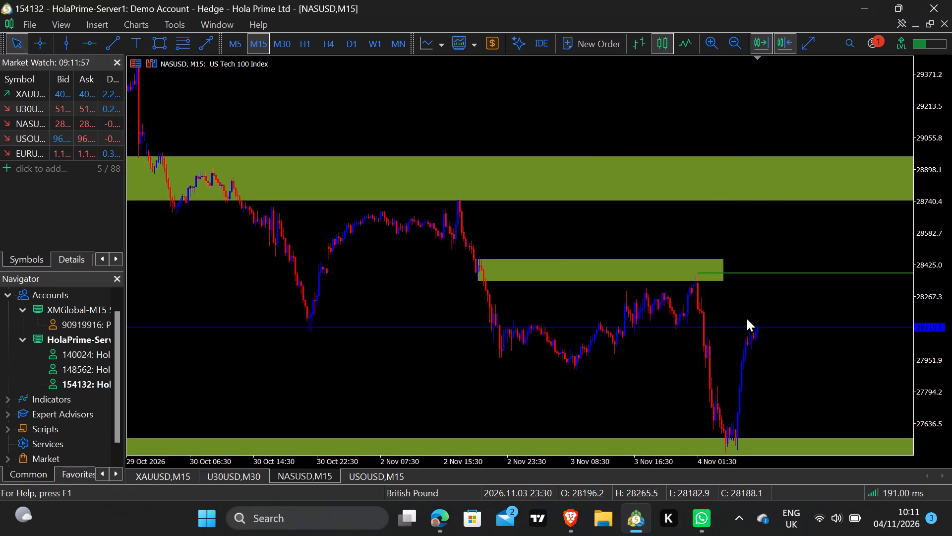
# Measure with the crosshair from the new zone's lower edge down to the current price and the lowest zone's top.
pyautogui.moveTo(749, 319); pyautogui.dragTo(729, 311)
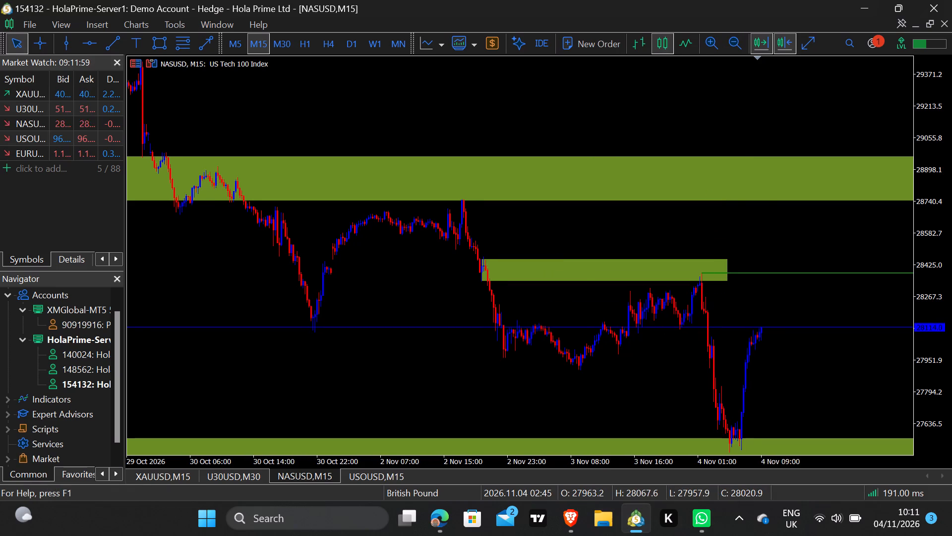
pyautogui.moveTo(729, 311); pyautogui.dragTo(729, 313)
pyautogui.hotkey('ctrl', 'f')
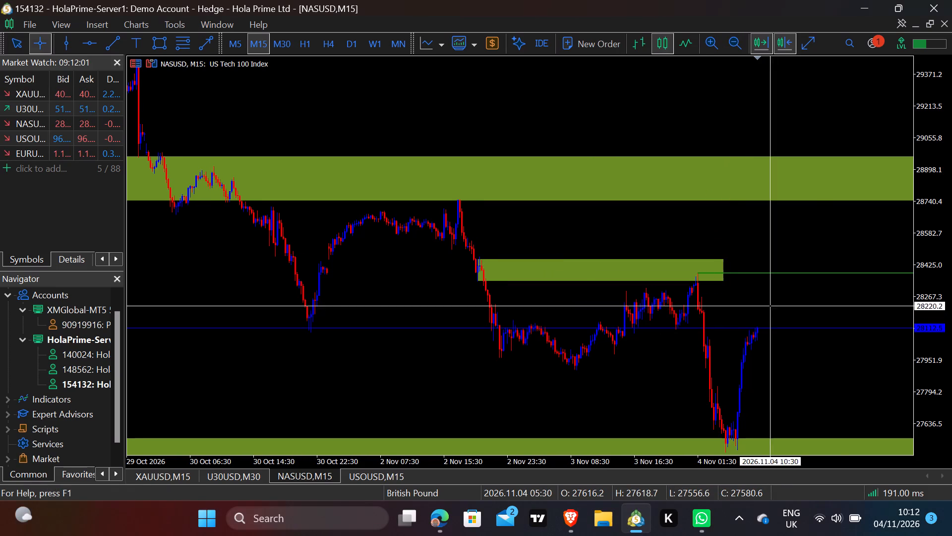
pyautogui.moveTo(746, 280); pyautogui.dragTo(741, 261)
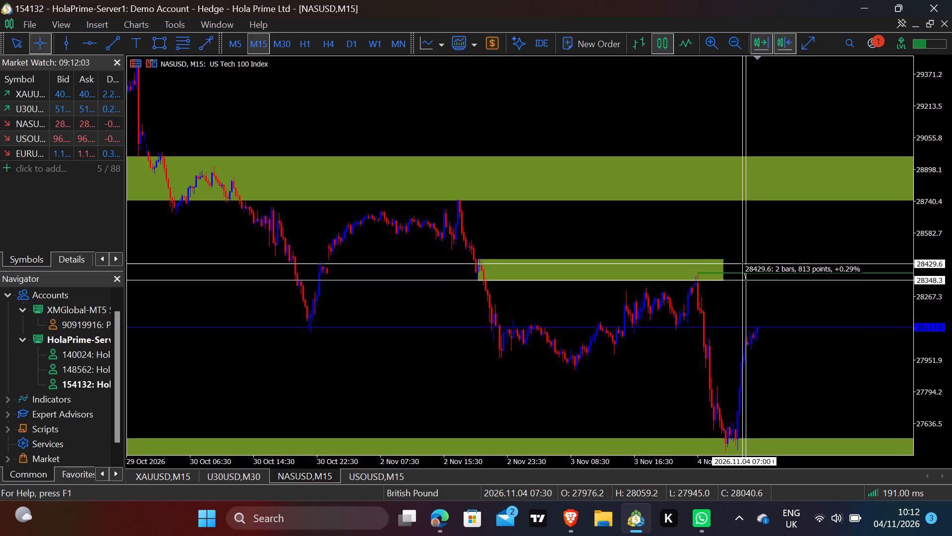
pyautogui.moveTo(741, 261); pyautogui.dragTo(751, 329)
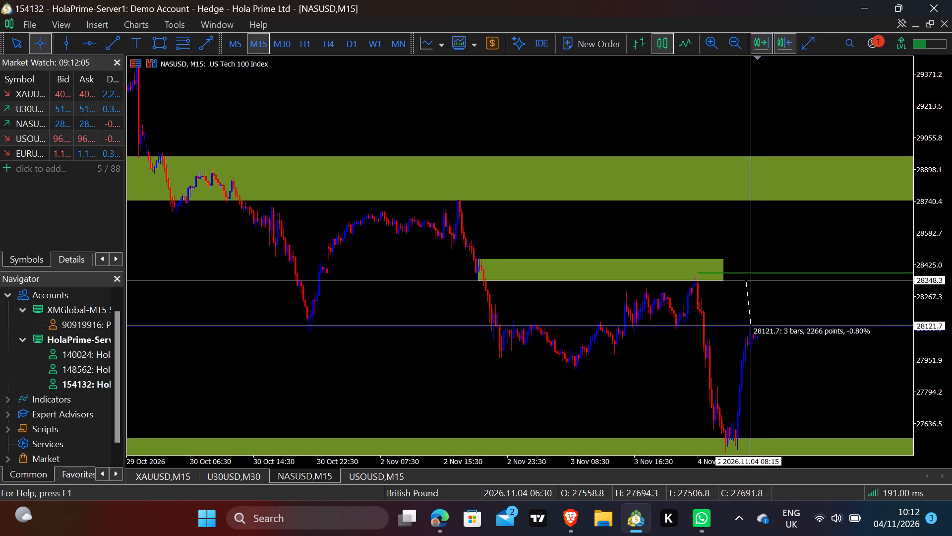
pyautogui.moveTo(751, 329); pyautogui.dragTo(758, 371)
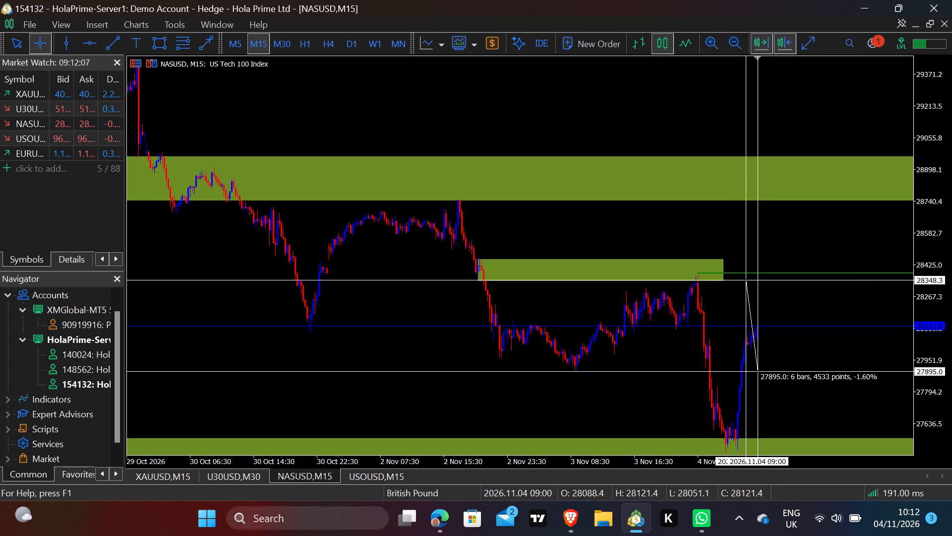
pyautogui.moveTo(758, 371); pyautogui.dragTo(758, 382)
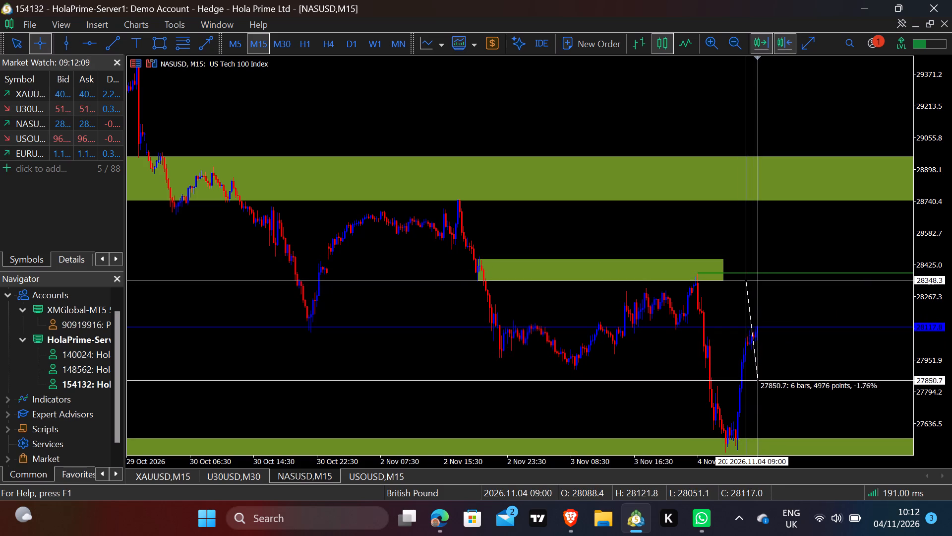
pyautogui.moveTo(758, 382); pyautogui.dragTo(758, 436)
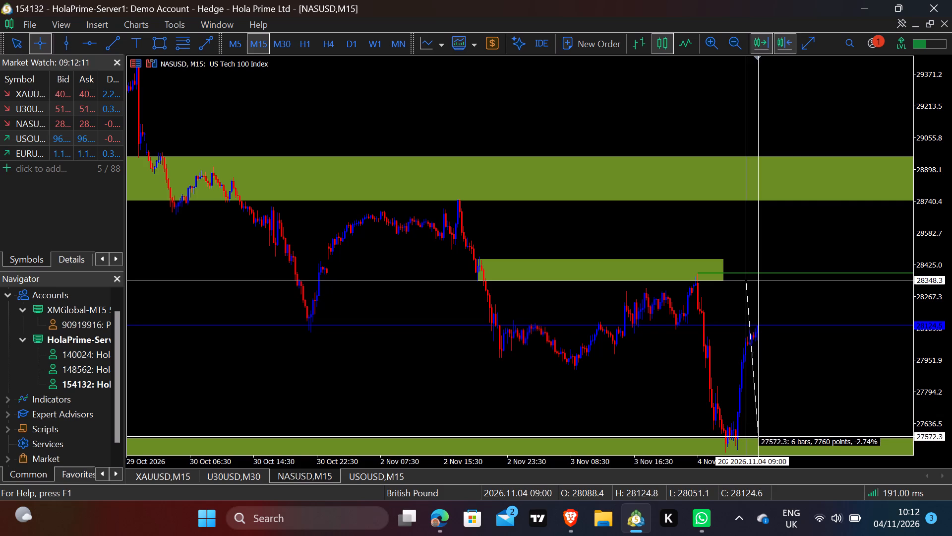
pyautogui.moveTo(758, 436); pyautogui.dragTo(758, 437)
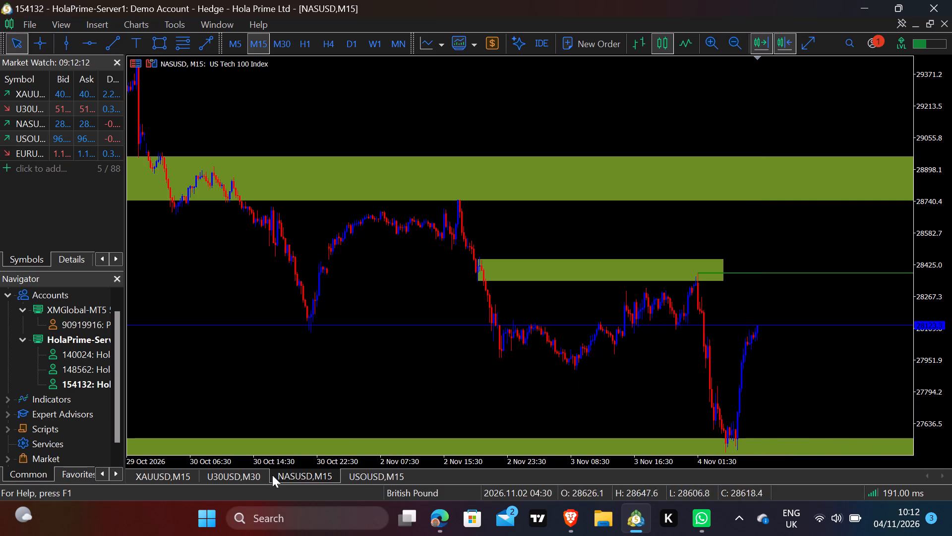
# On USOUSD H1, delete the short rising trendline that starts at the 2 November low.
pyautogui.click(358, 479)
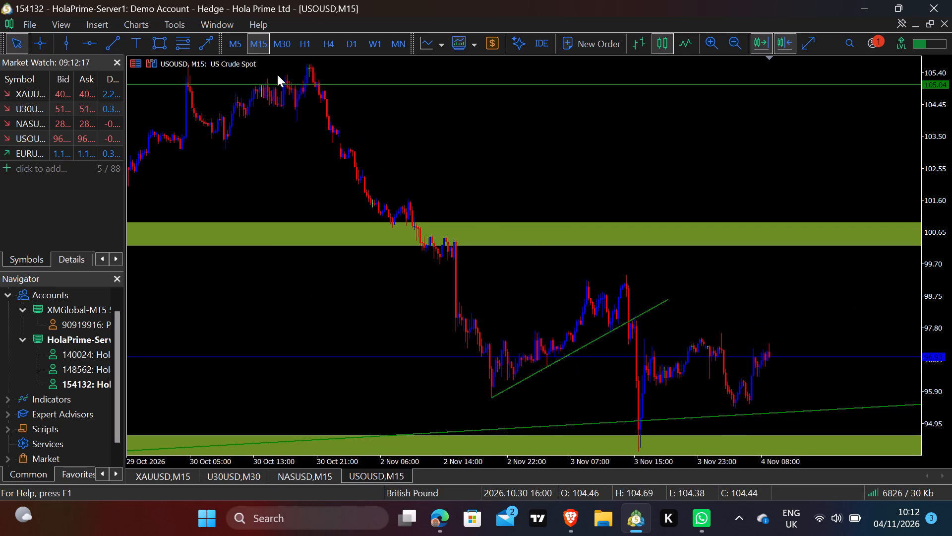
pyautogui.click(306, 47)
pyautogui.click(734, 330)
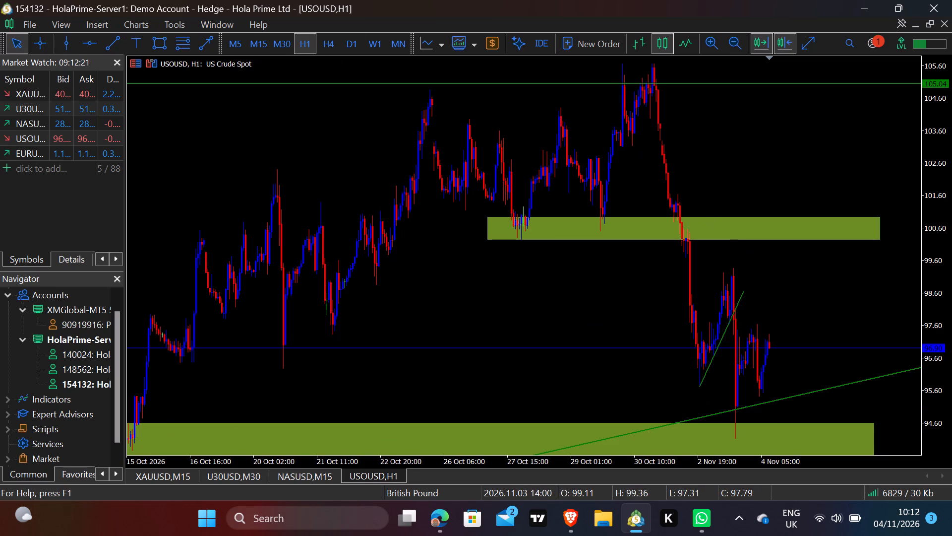
pyautogui.doubleClick(729, 329)
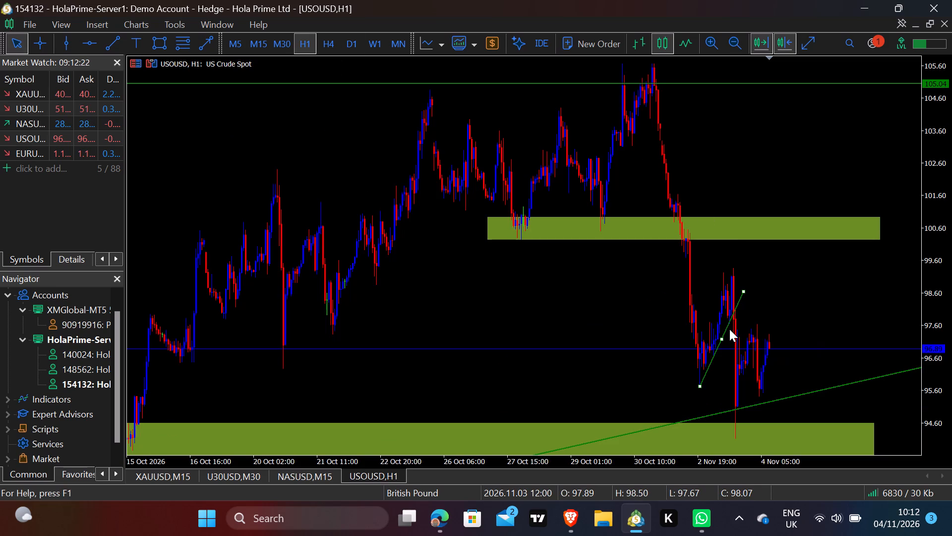
pyautogui.rightClick(729, 329)
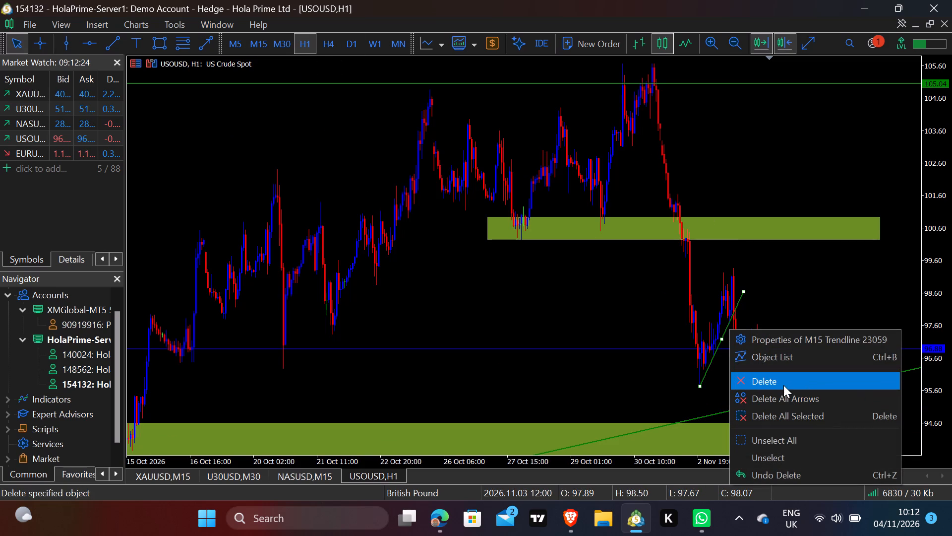
pyautogui.click(783, 385)
# Examine USOUSD price action against its zones and long rising trendline on H4 and H1.
pyautogui.moveTo(554, 393); pyautogui.dragTo(485, 376)
pyautogui.click(330, 34)
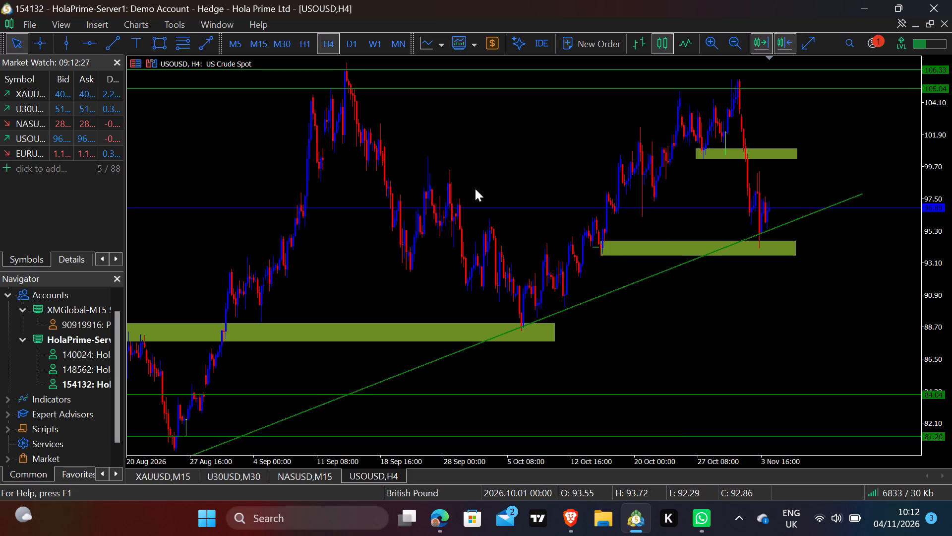
pyautogui.click(315, 44)
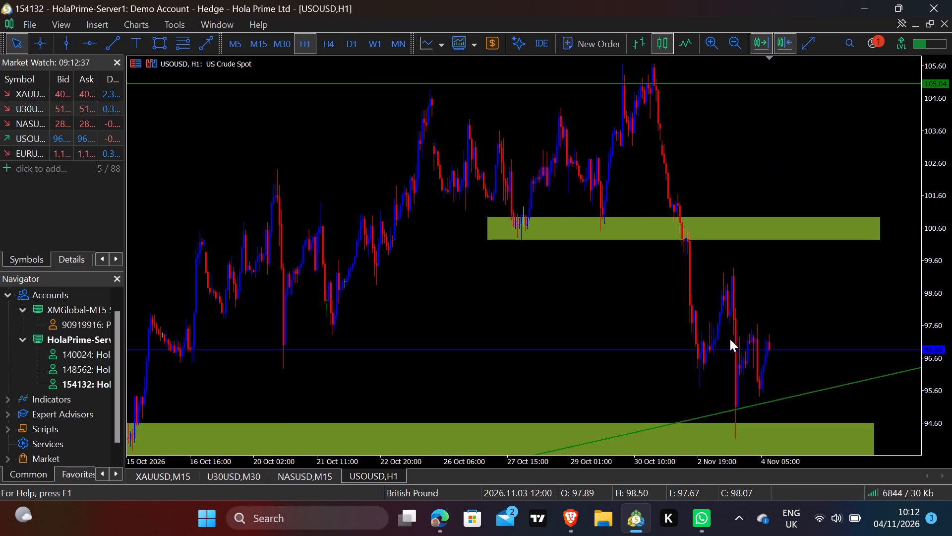
pyautogui.scroll(1, 724, 251)
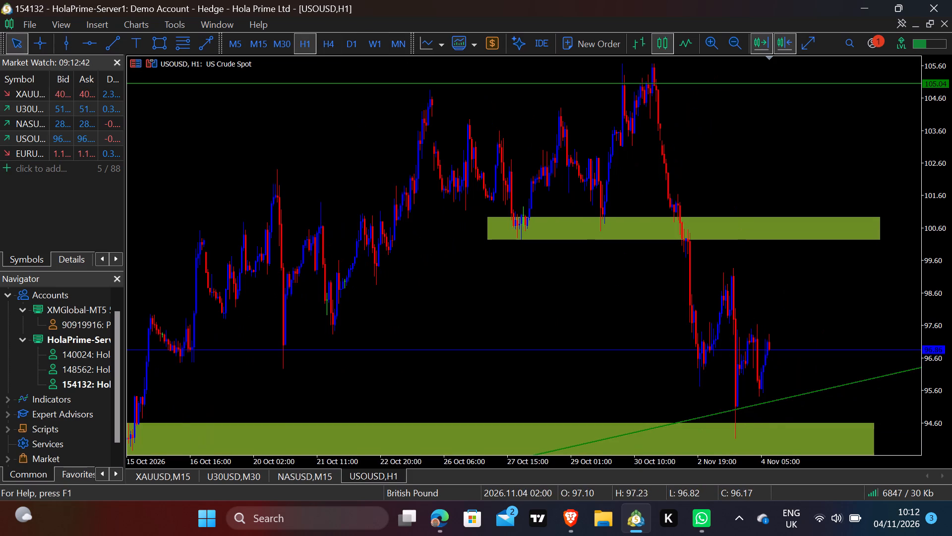
pyautogui.click(924, 306)
pyautogui.moveTo(924, 308); pyautogui.dragTo(922, 295)
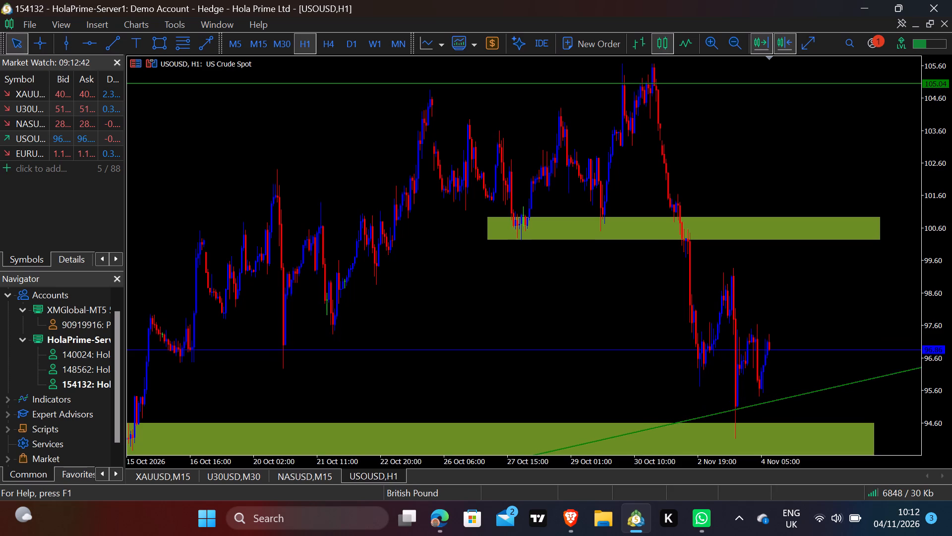
# Switch the USOUSD chart to the M15 timeframe.
pyautogui.moveTo(922, 295); pyautogui.dragTo(924, 287)
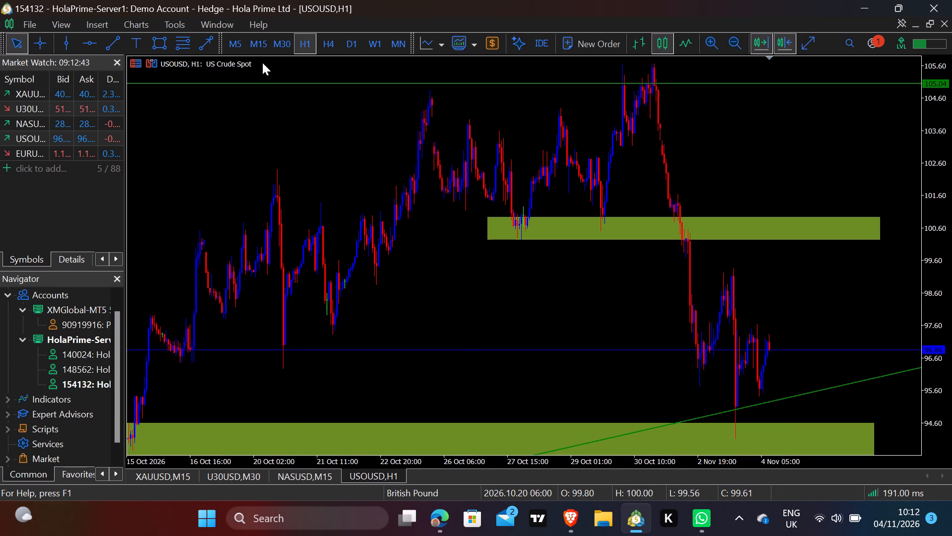
pyautogui.click(258, 47)
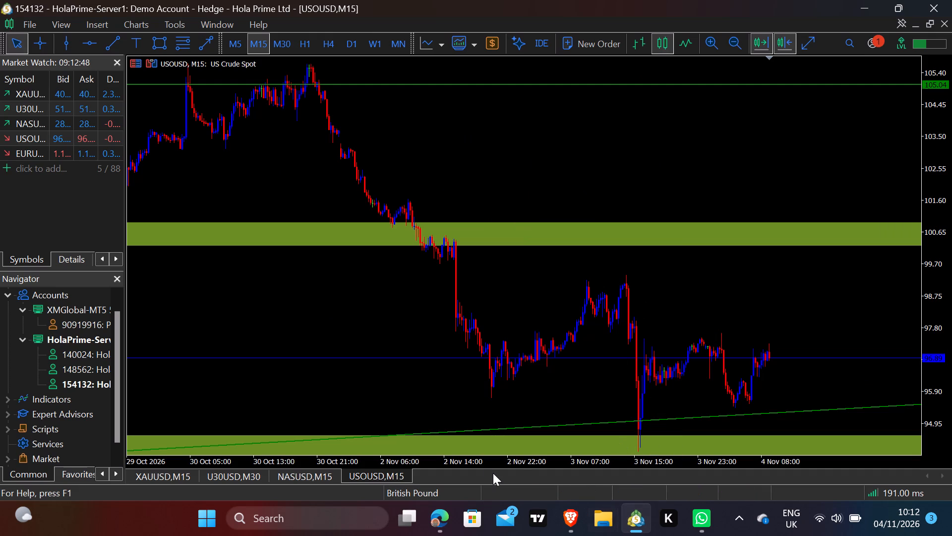
# Review the NASUSD M15, U30USD M30 and XAUUSD M15 charts in turn, ending on XAUUSD.
pyautogui.click(306, 471)
pyautogui.click(244, 474)
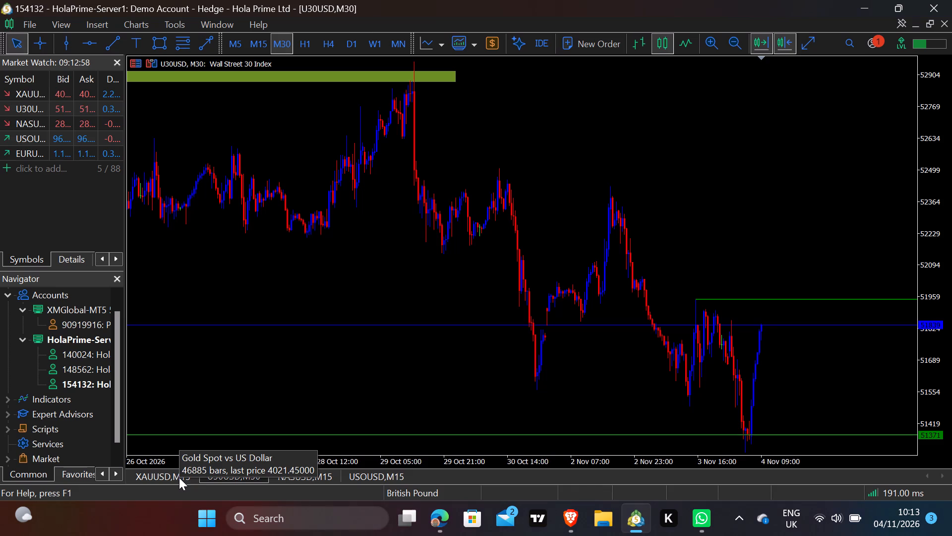
pyautogui.click(179, 477)
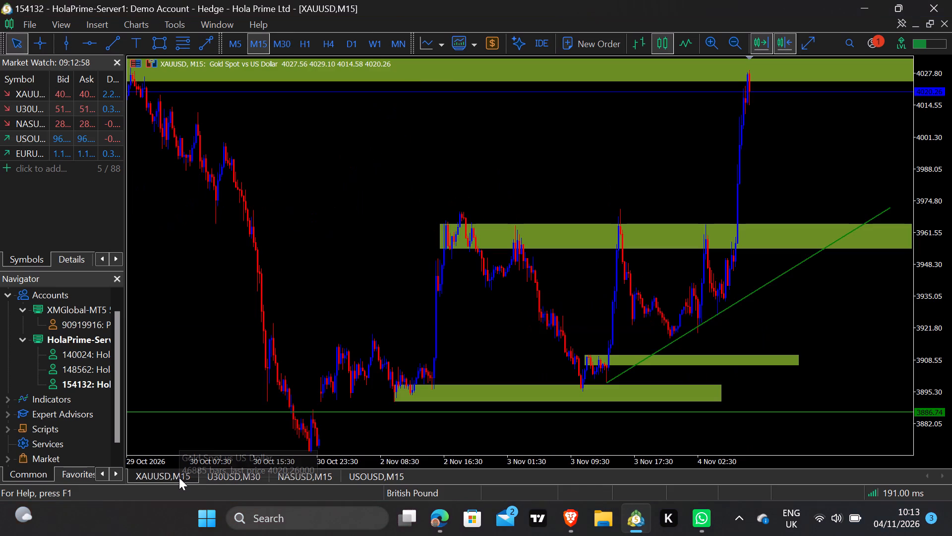
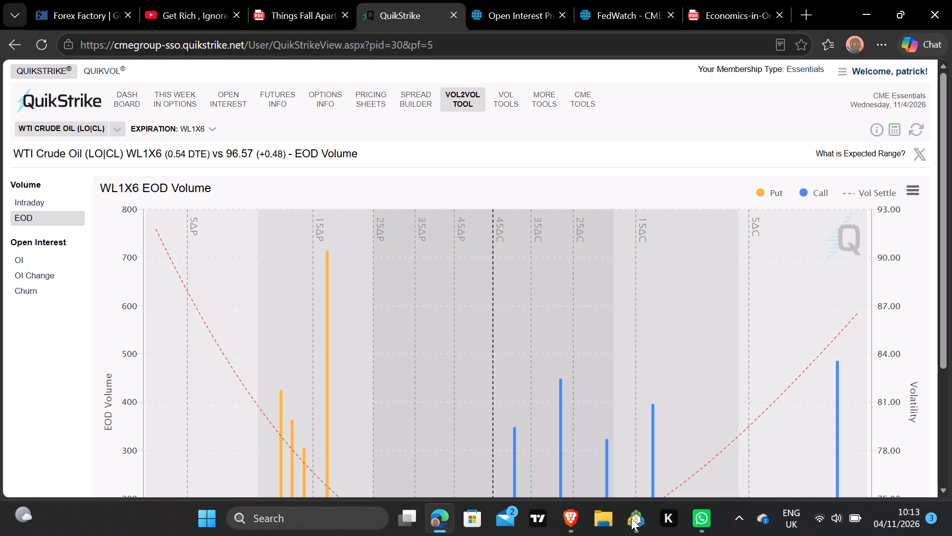
# Switch to MetaTrader 5 and slightly raise the upper edge of the middle zone, which starts on 2 November, on the NASUSD M15 chart.
pyautogui.click(631, 518)
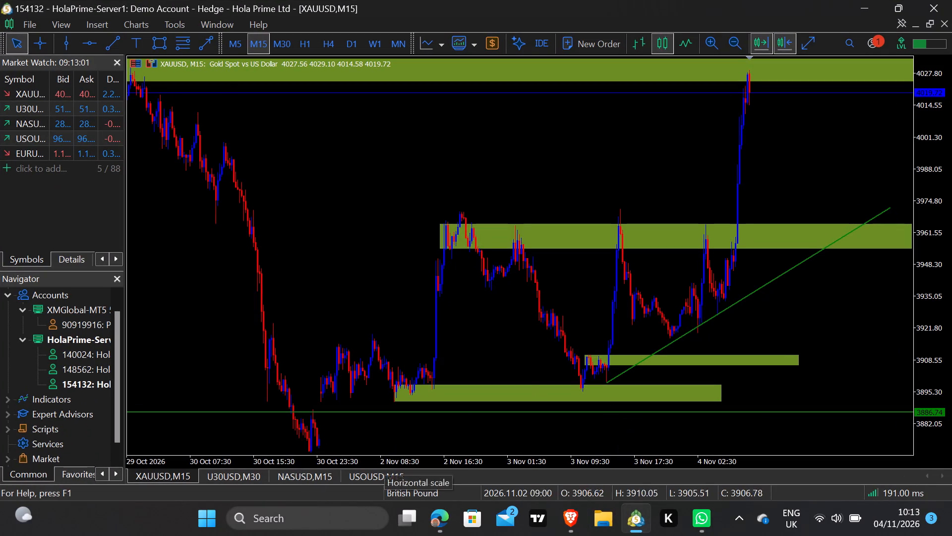
pyautogui.click(307, 473)
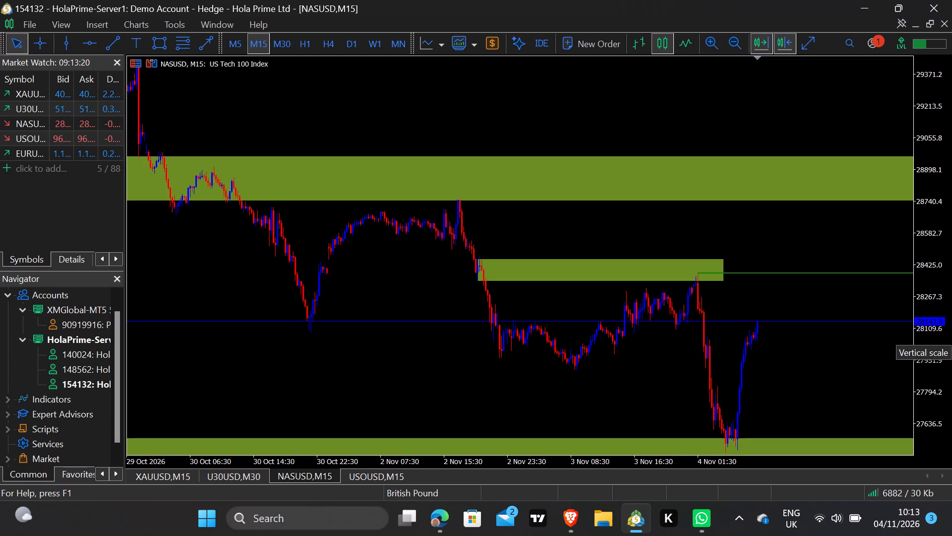
pyautogui.click(476, 264)
pyautogui.moveTo(476, 264); pyautogui.dragTo(477, 259)
pyautogui.click(477, 259)
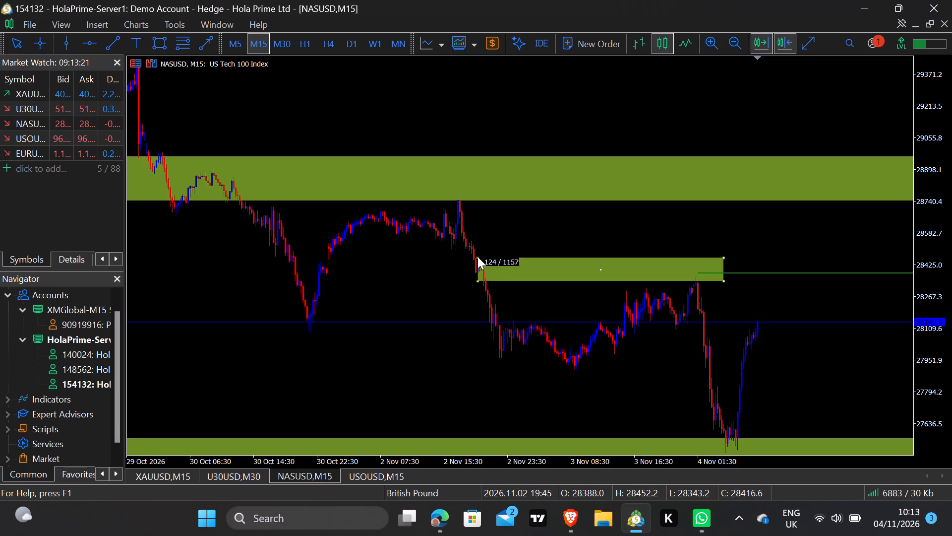
# Adjust the new NASUSD M15 zone's upper-left corner so it starts before the 2 November drop, with its top at about 28,465.
pyautogui.moveTo(477, 259); pyautogui.dragTo(479, 258)
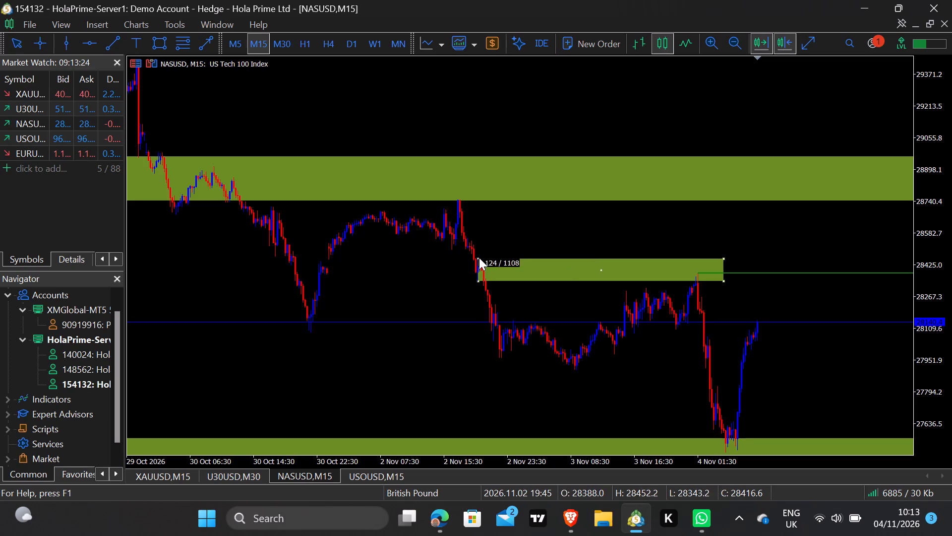
pyautogui.moveTo(479, 258); pyautogui.dragTo(476, 253)
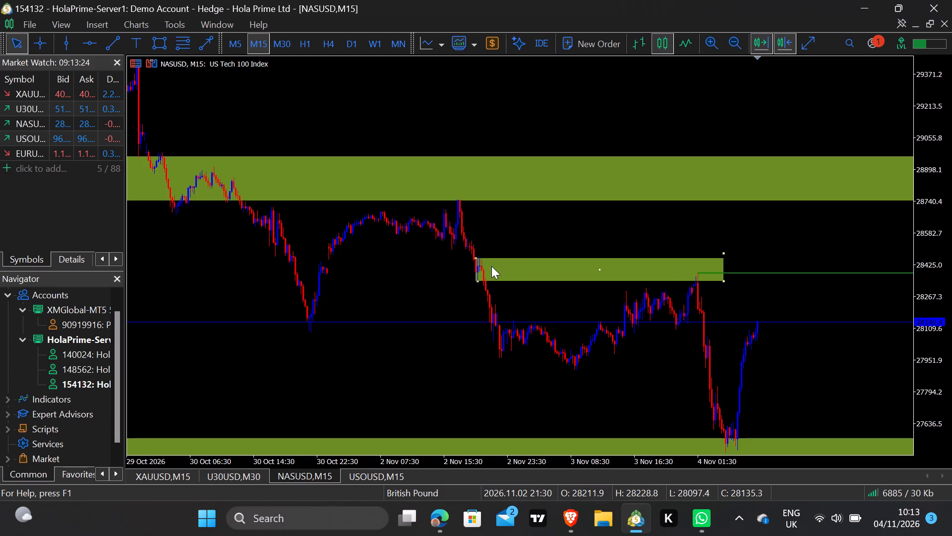
pyautogui.click(479, 260)
pyautogui.click(476, 259)
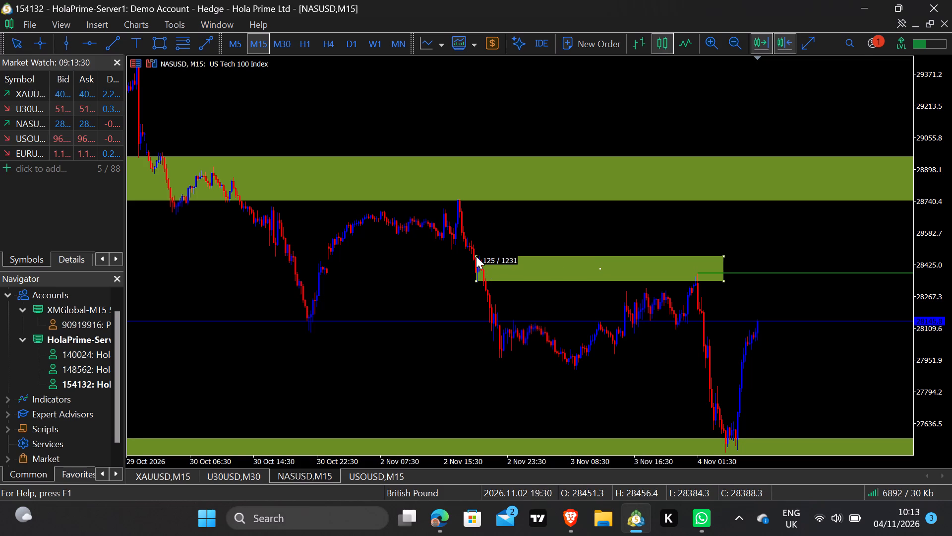
pyautogui.click(476, 256)
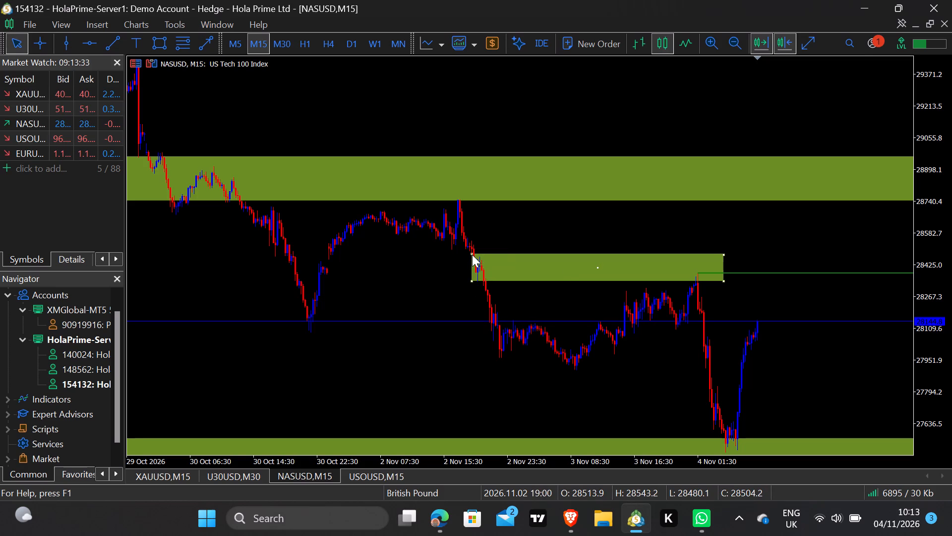
pyautogui.click(472, 255)
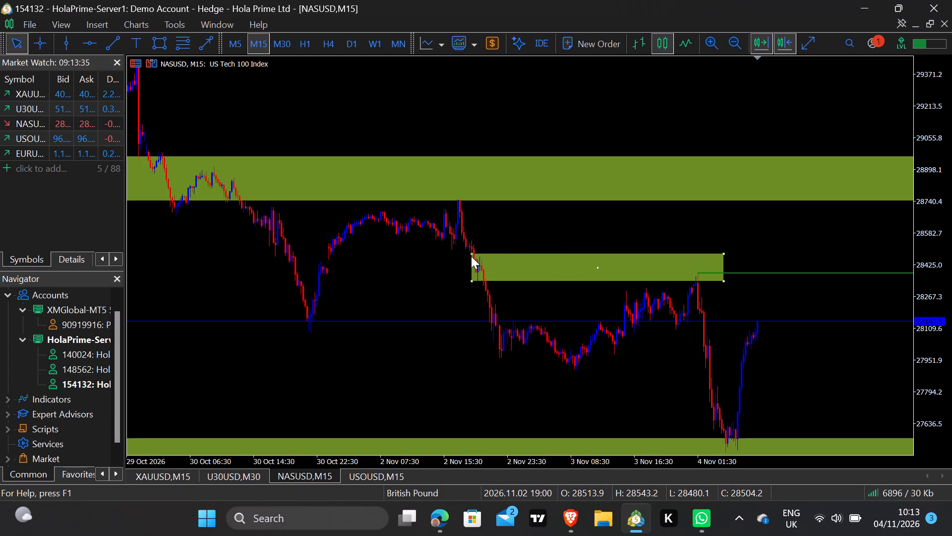
pyautogui.click(471, 256)
pyautogui.click(473, 254)
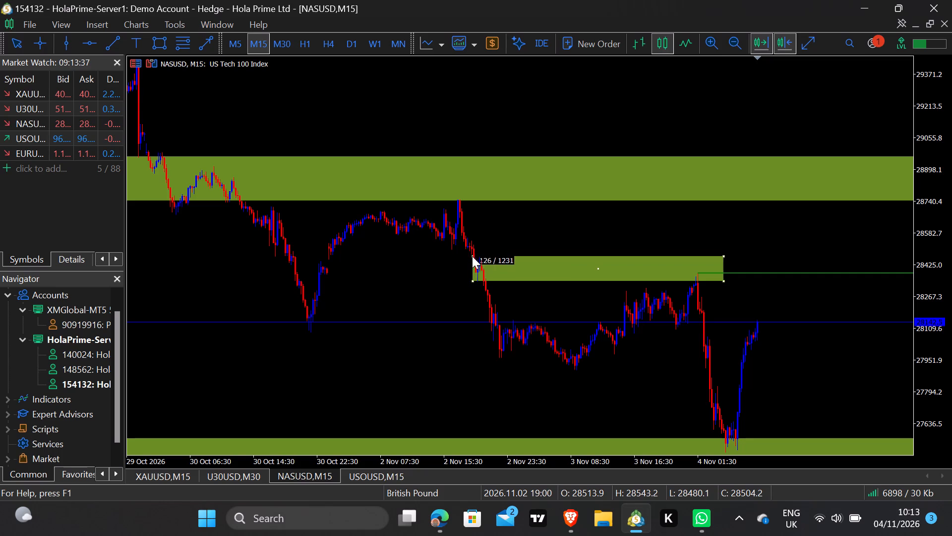
pyautogui.moveTo(472, 255); pyautogui.dragTo(469, 256)
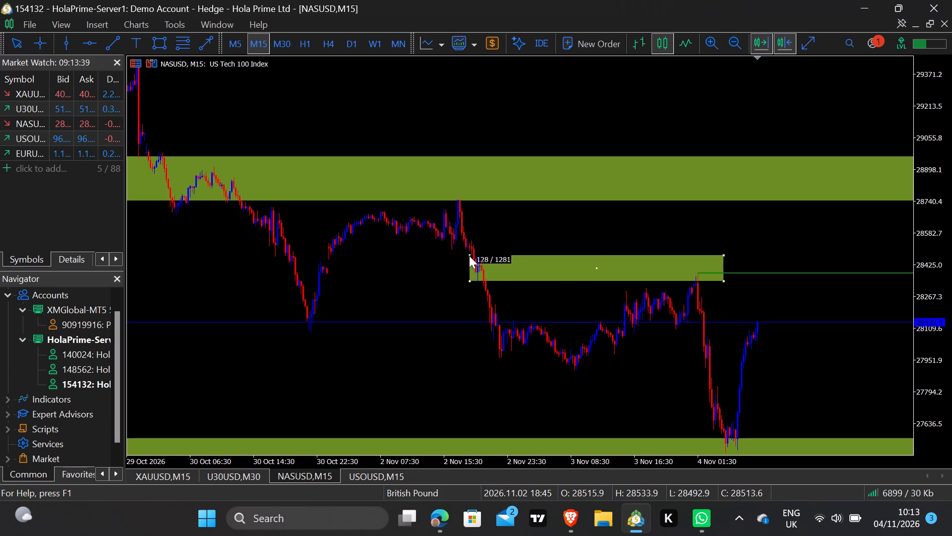
pyautogui.moveTo(469, 256); pyautogui.dragTo(462, 257)
pyautogui.doubleClick(523, 264)
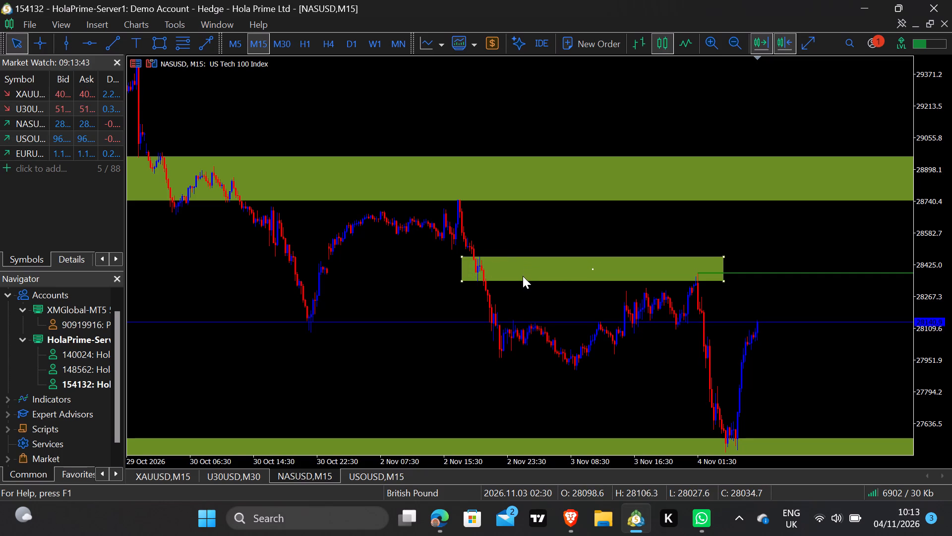
pyautogui.doubleClick(523, 281)
# Examine NASUSD price action against its zones and horizontal levels on M15, H1, H4 and Daily.
pyautogui.moveTo(692, 293); pyautogui.dragTo(661, 314)
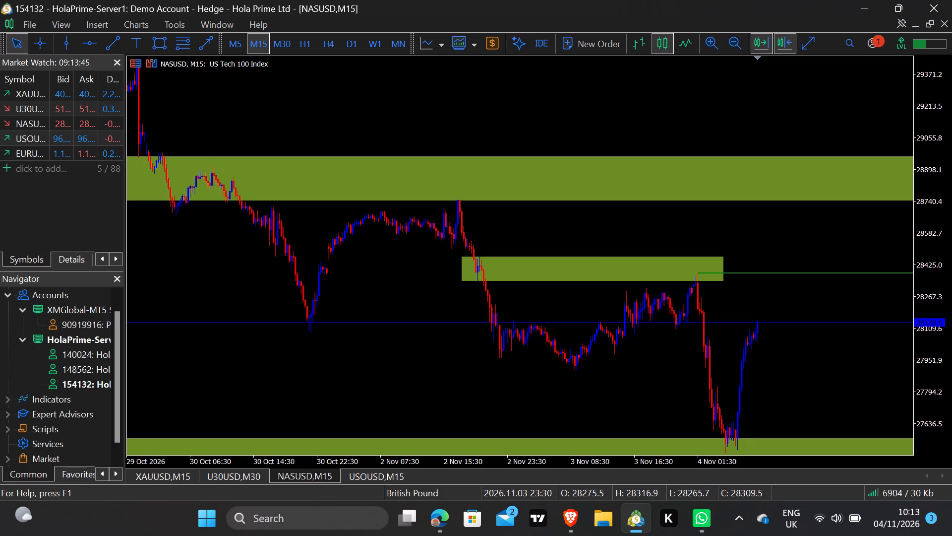
pyautogui.moveTo(661, 314); pyautogui.dragTo(654, 314)
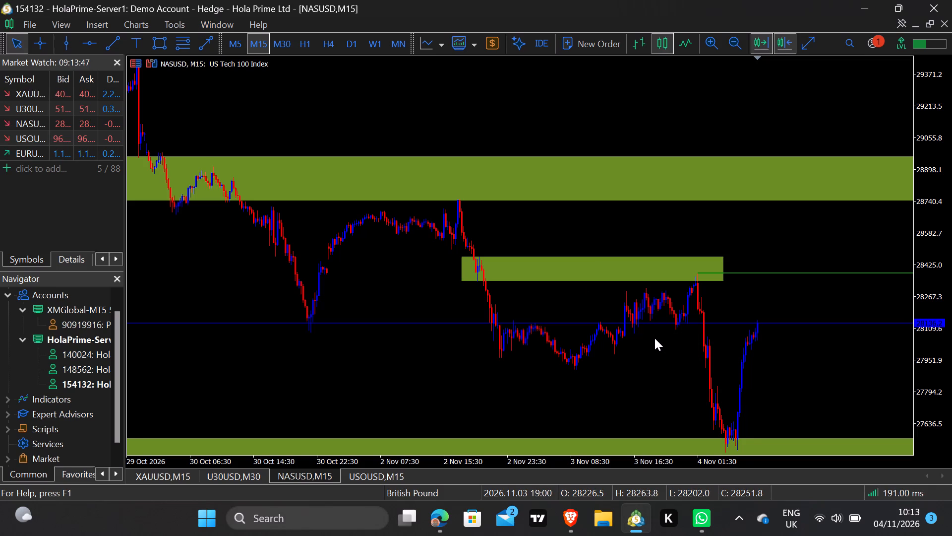
pyautogui.moveTo(757, 374); pyautogui.dragTo(748, 399)
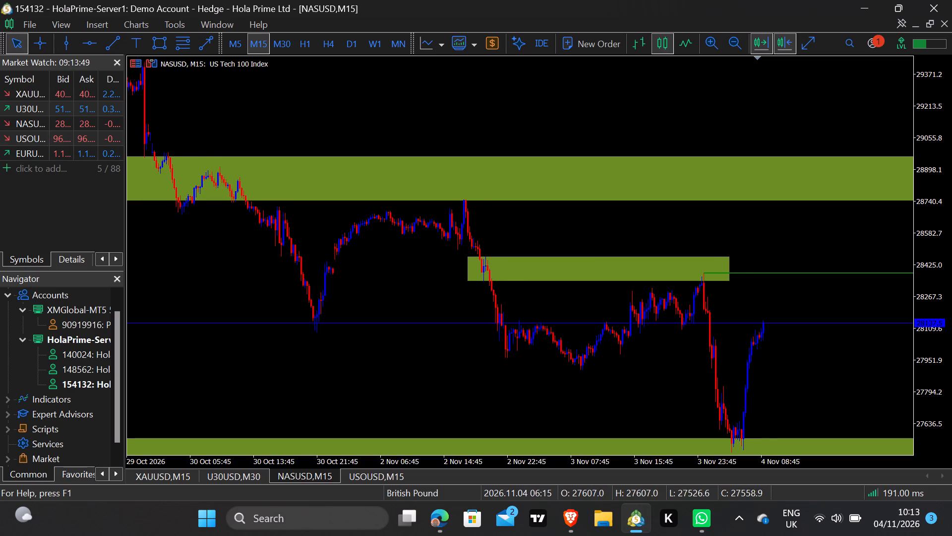
pyautogui.moveTo(748, 399); pyautogui.dragTo(773, 402)
pyautogui.moveTo(777, 404); pyautogui.dragTo(647, 298)
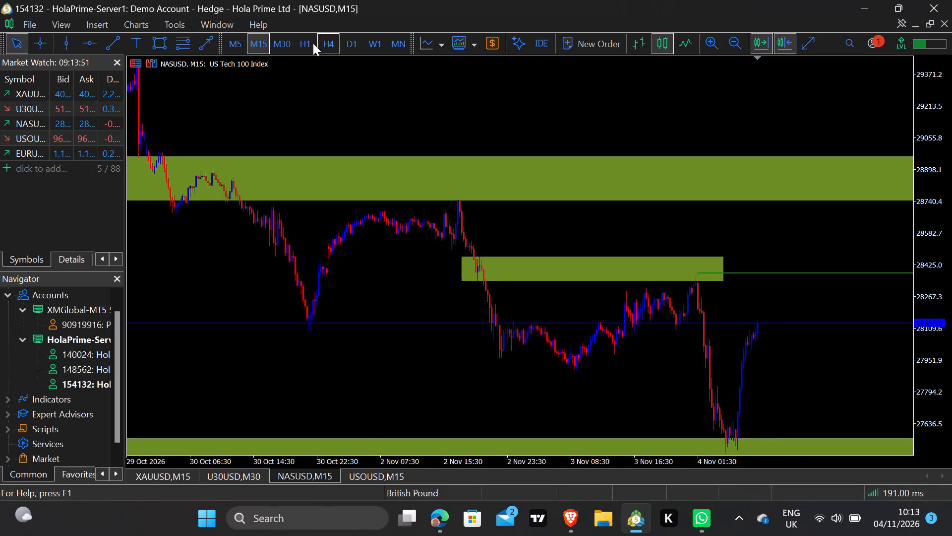
pyautogui.click(312, 42)
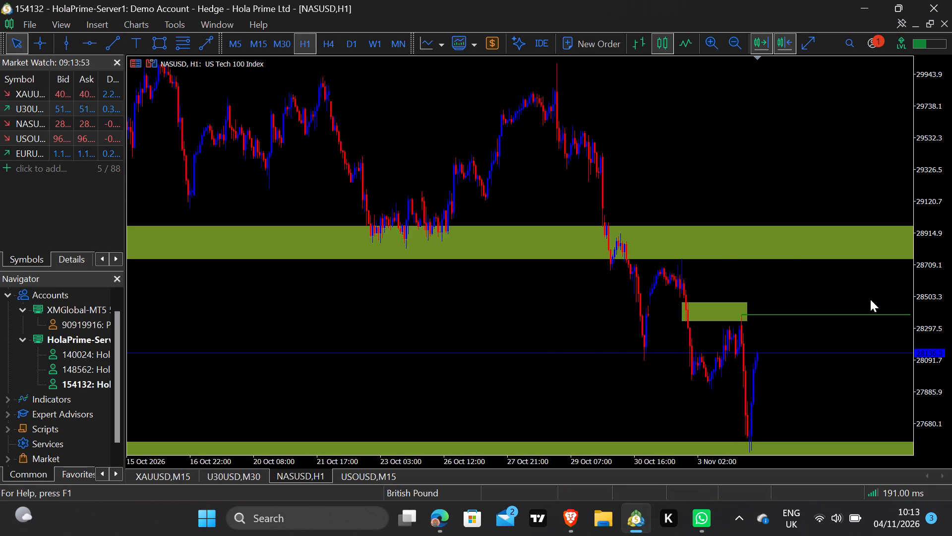
pyautogui.click(951, 275)
pyautogui.moveTo(951, 256); pyautogui.dragTo(951, 288)
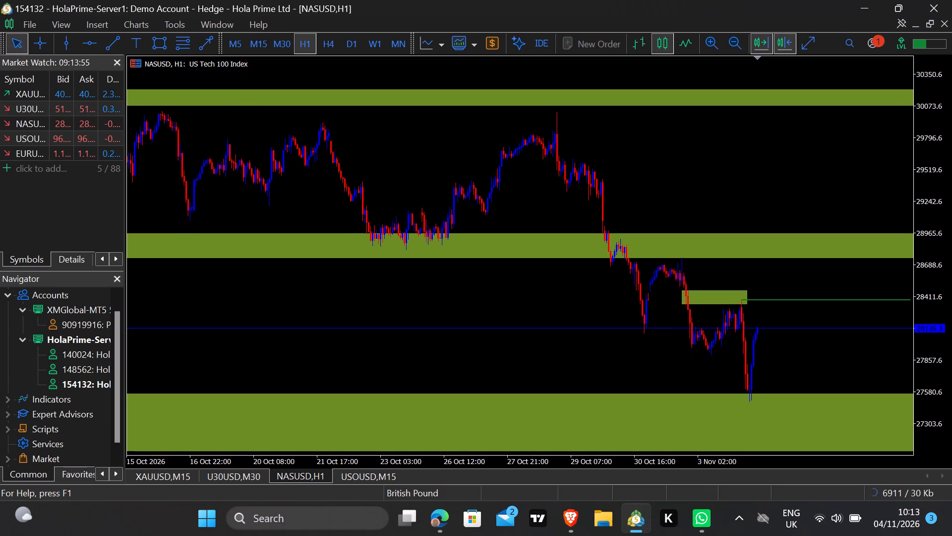
pyautogui.doubleClick(948, 287)
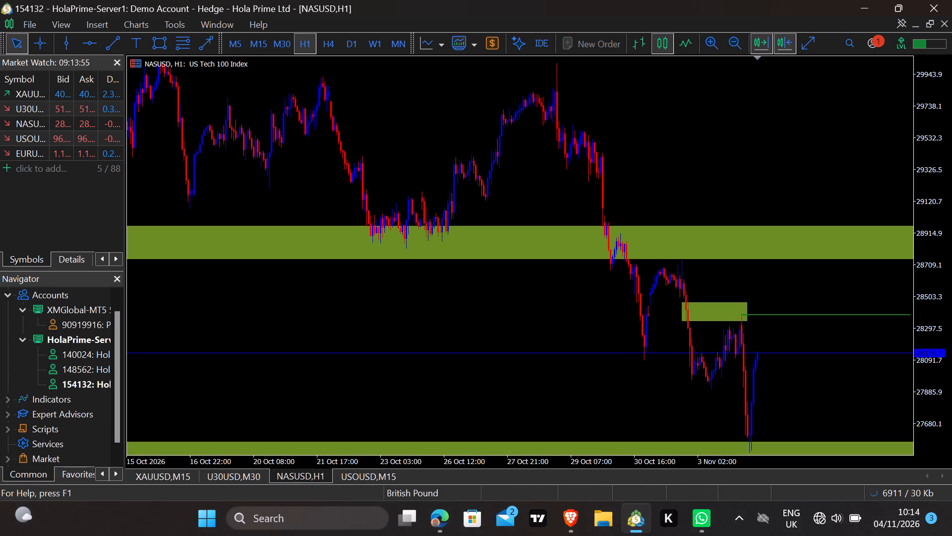
pyautogui.click(323, 37)
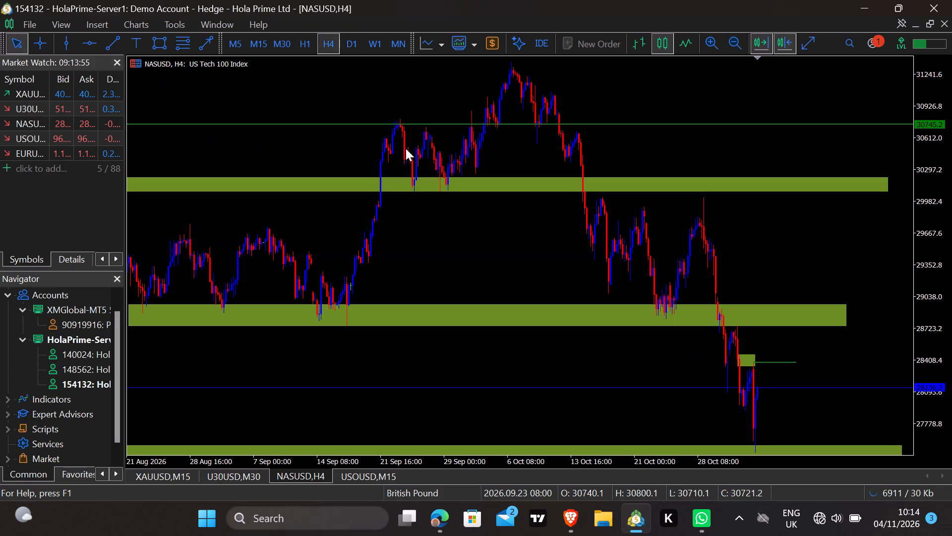
pyautogui.click(348, 43)
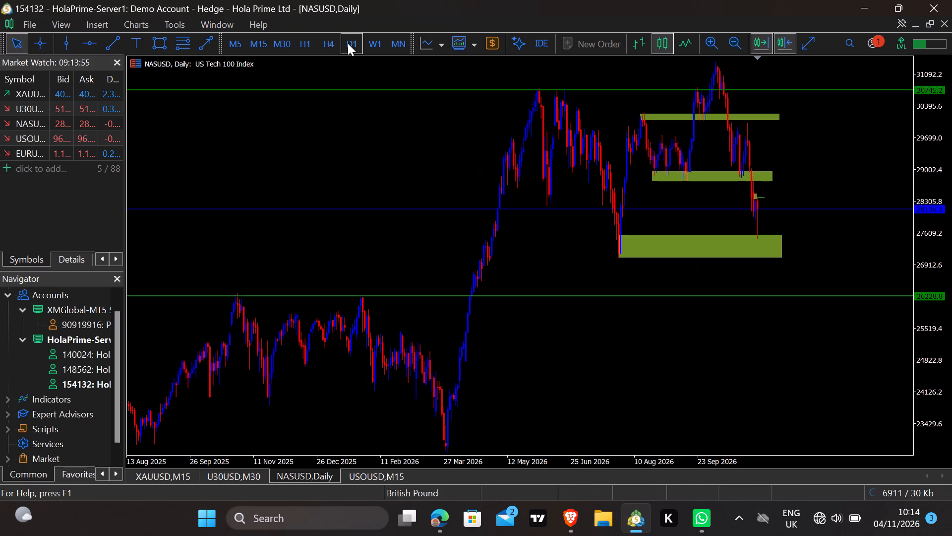
pyautogui.moveTo(606, 159); pyautogui.dragTo(663, 206)
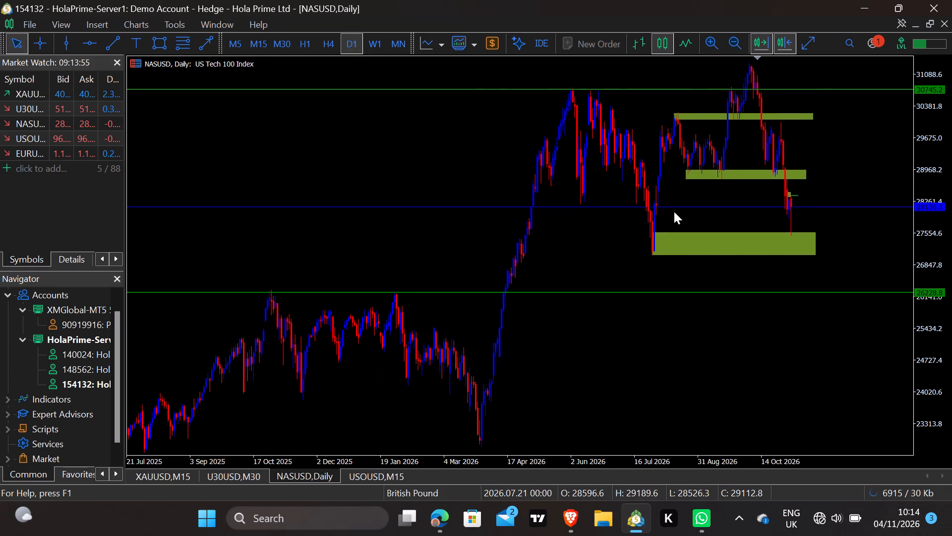
pyautogui.moveTo(711, 269); pyautogui.dragTo(651, 274)
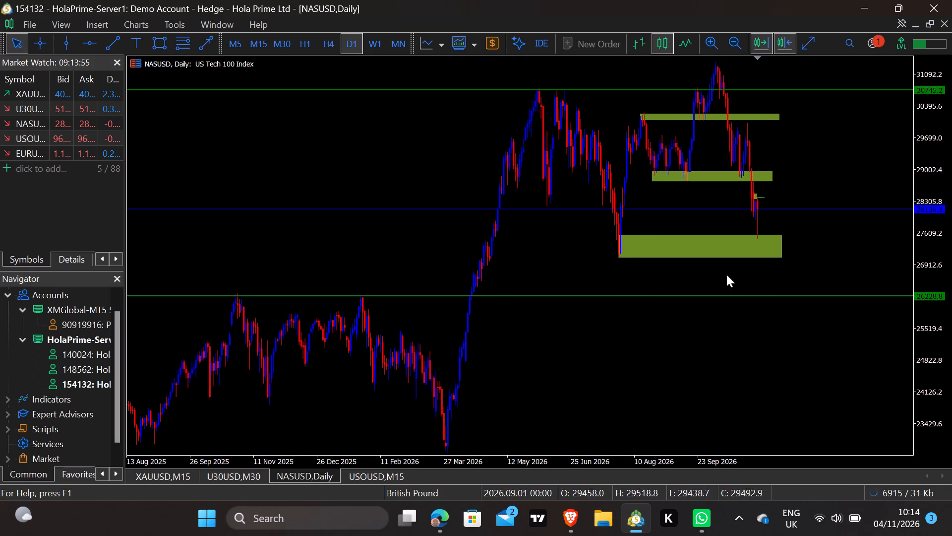
pyautogui.moveTo(858, 264); pyautogui.dragTo(739, 266)
# Capture a rectangular screen snip of the whole NASUSD Daily chart including its price and date axes, and close its preview.
pyautogui.moveTo(936, 237); pyautogui.dragTo(936, 241)
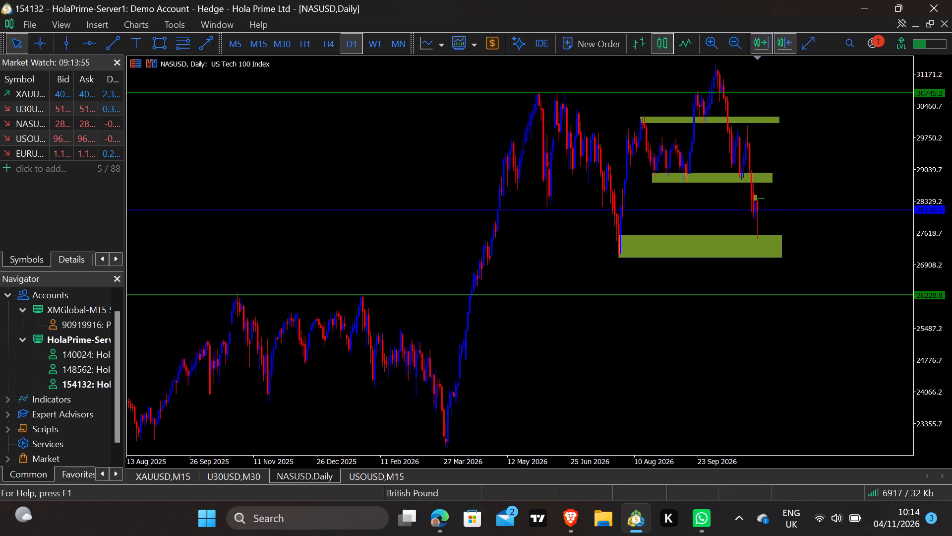
pyautogui.moveTo(936, 241); pyautogui.dragTo(938, 245)
pyautogui.moveTo(938, 242); pyautogui.dragTo(938, 236)
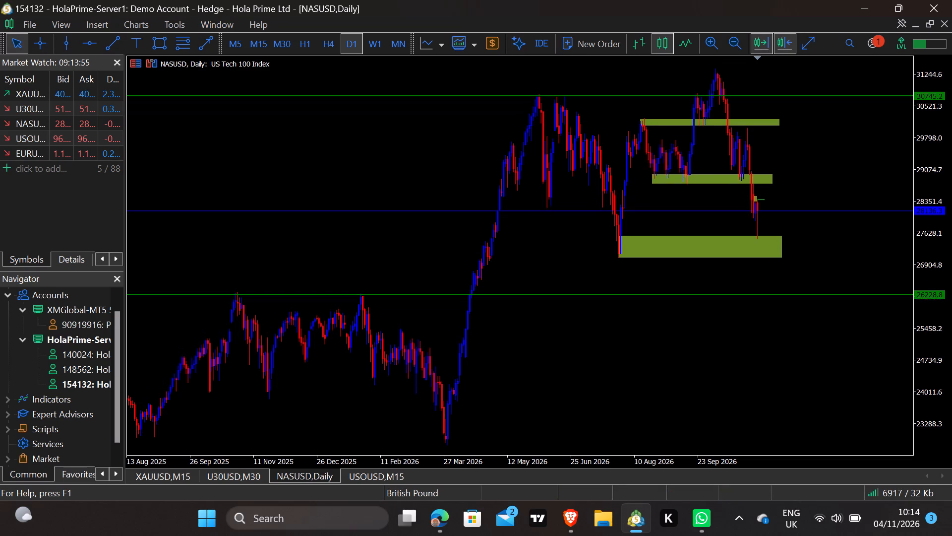
pyautogui.moveTo(938, 236); pyautogui.dragTo(938, 231)
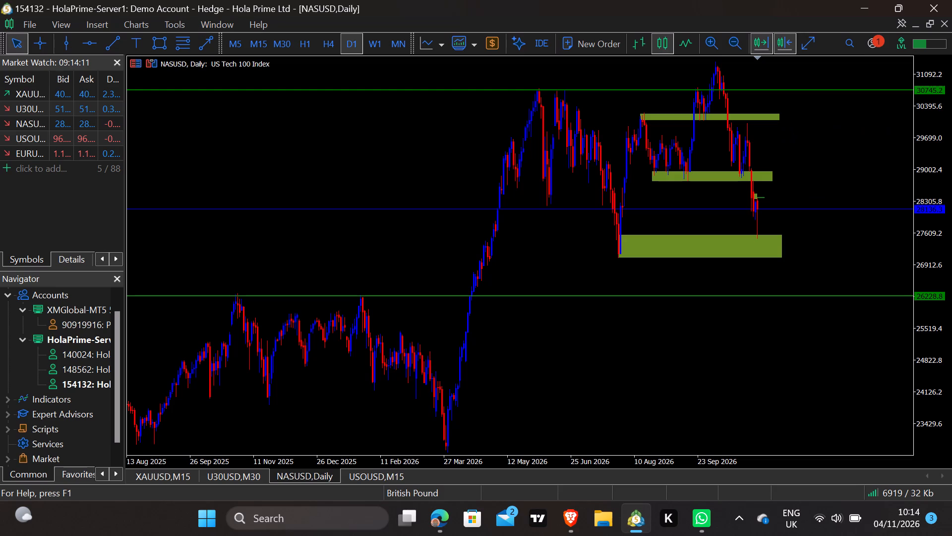
pyautogui.moveTo(941, 154); pyautogui.dragTo(939, 160)
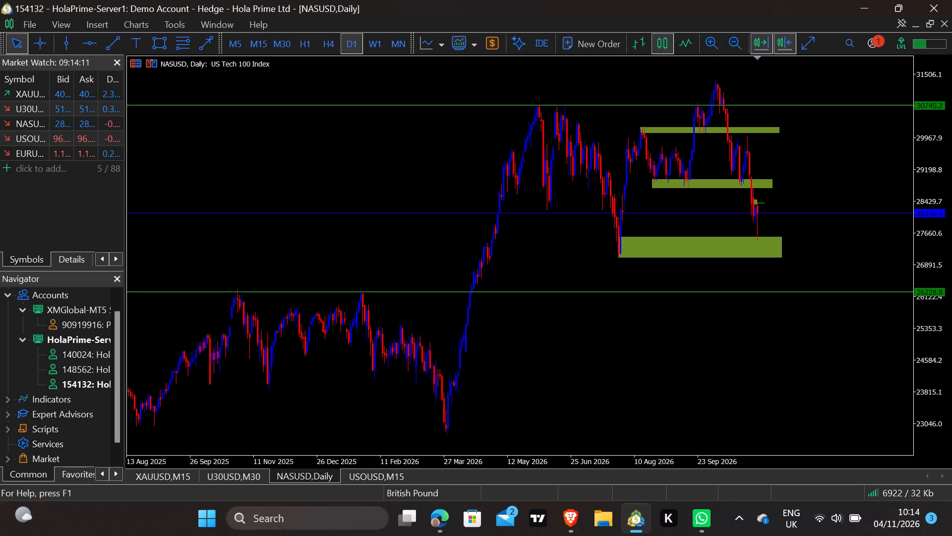
pyautogui.press('shift+super+s')
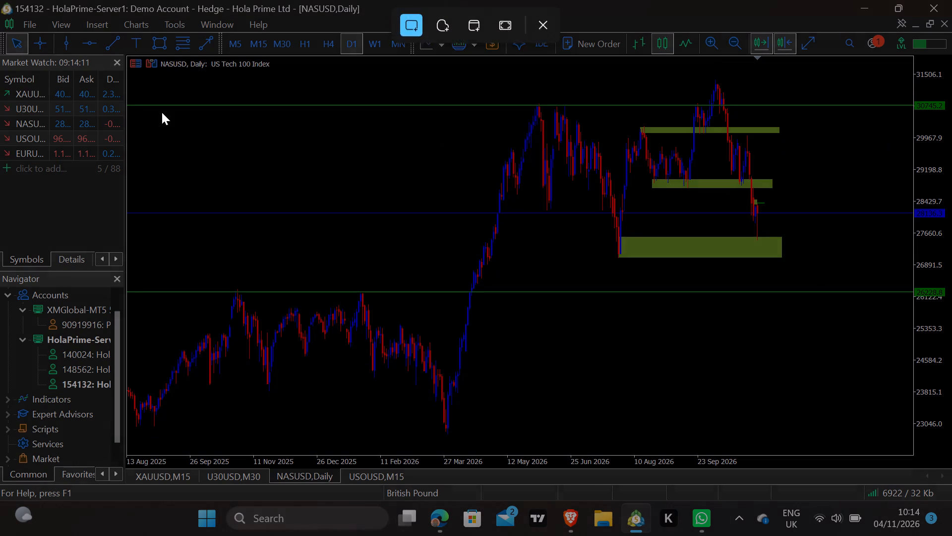
pyautogui.moveTo(125, 55); pyautogui.dragTo(767, 251)
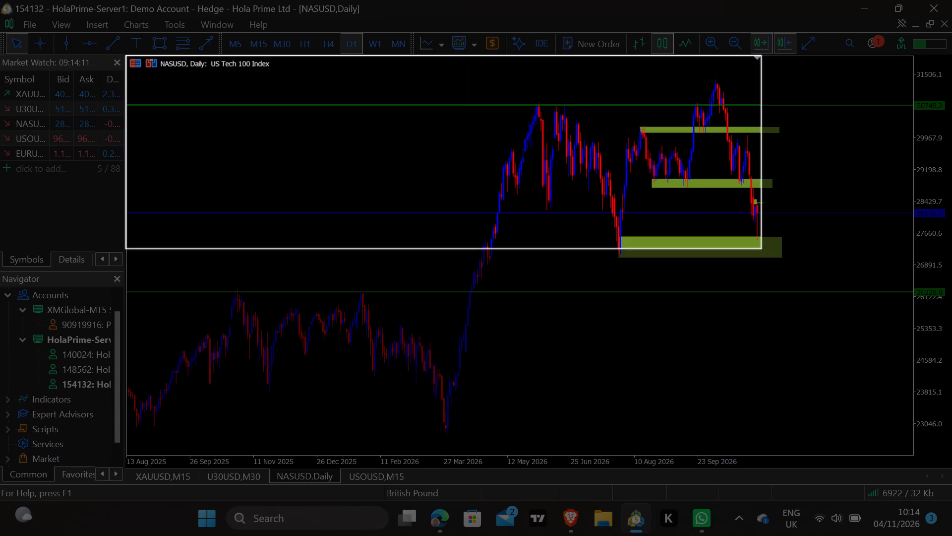
pyautogui.moveTo(767, 251); pyautogui.dragTo(951, 459)
pyautogui.hscroll(1, 842, 340)
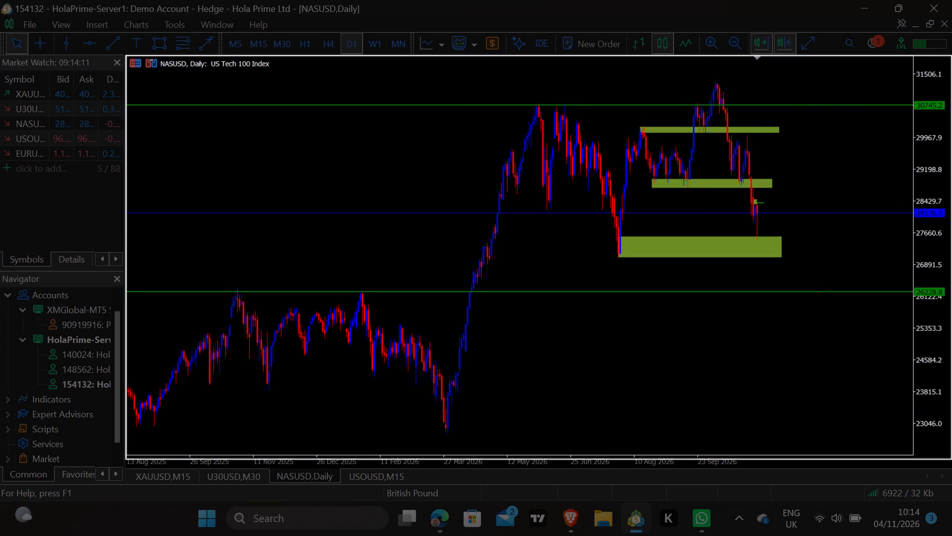
pyautogui.moveTo(951, 459); pyautogui.dragTo(951, 486)
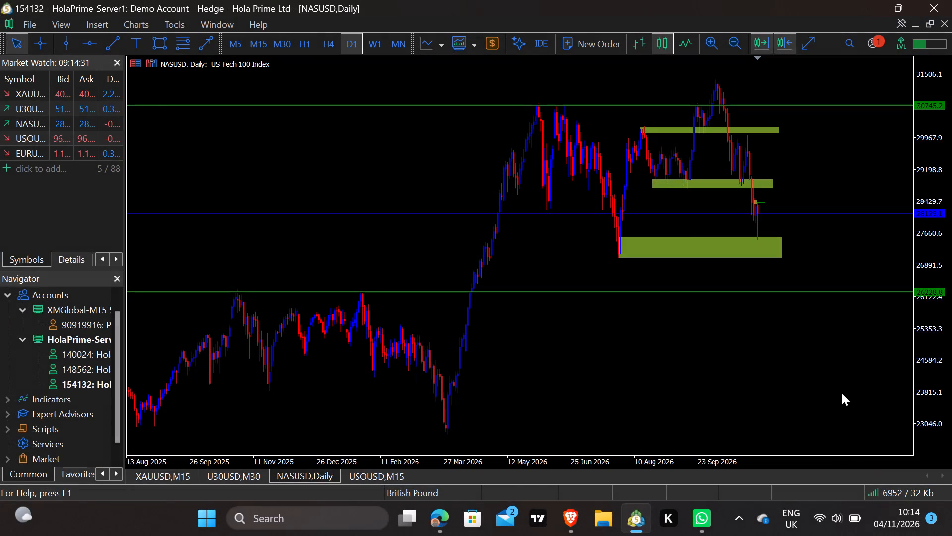
pyautogui.click(753, 349)
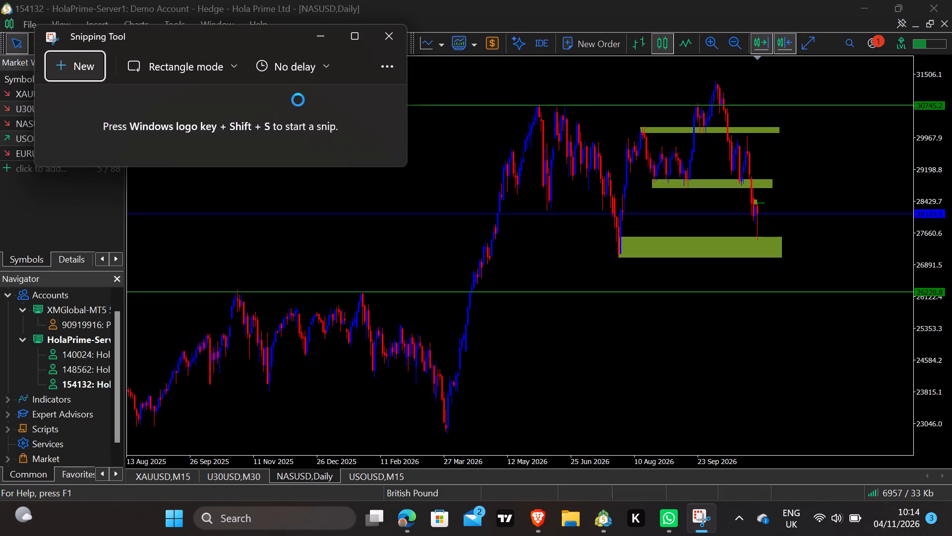
pyautogui.click(343, 70)
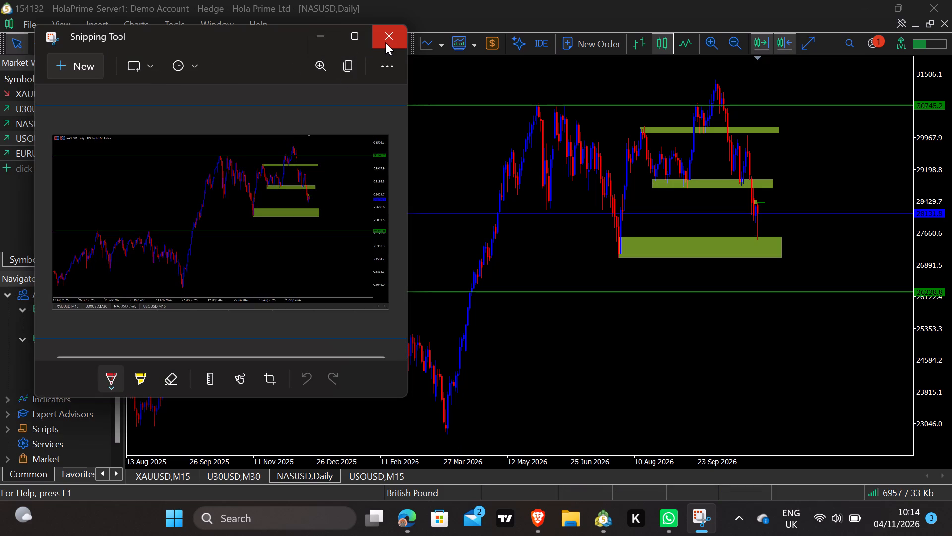
pyautogui.click(386, 40)
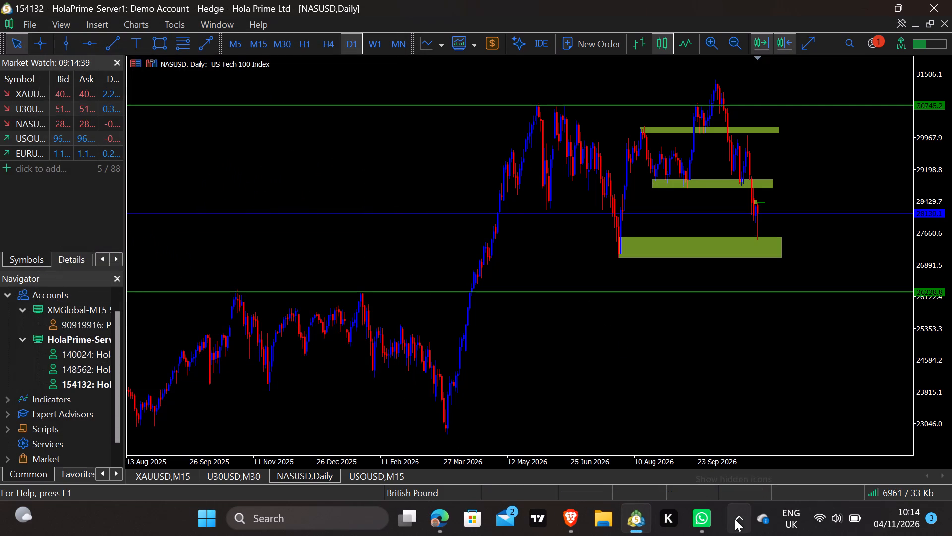
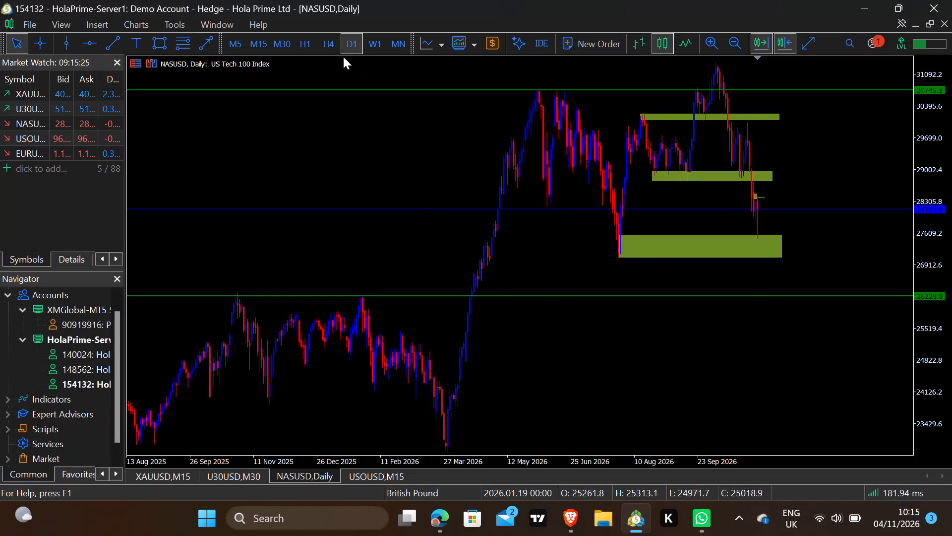
# Examine NASUSD price action against its zones and levels on H4, H1, M30 and M15.
pyautogui.click(333, 53)
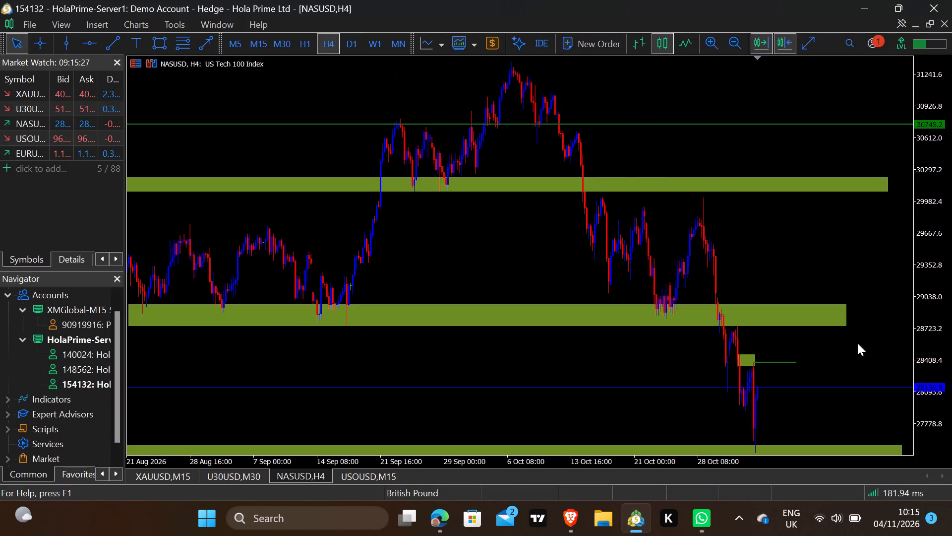
pyautogui.moveTo(933, 298); pyautogui.dragTo(939, 309)
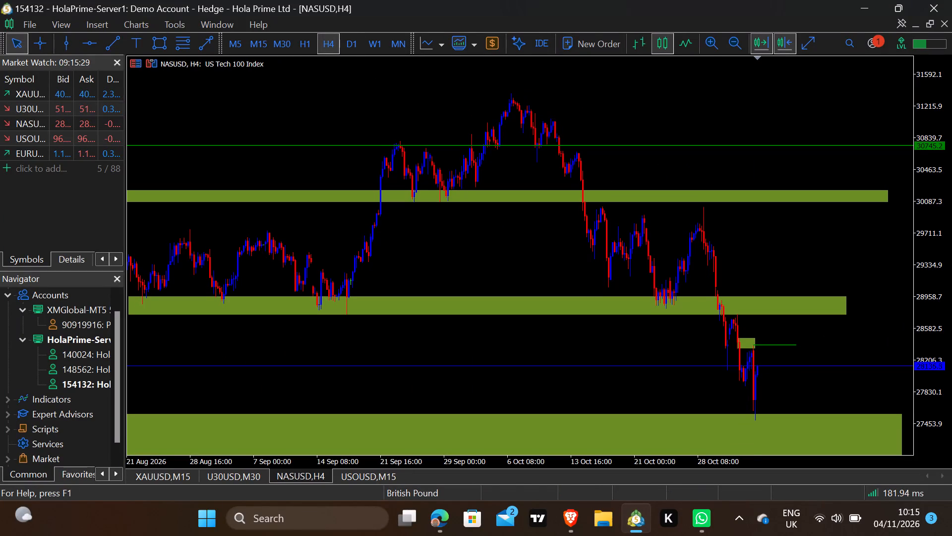
pyautogui.click(258, 46)
pyautogui.click(312, 42)
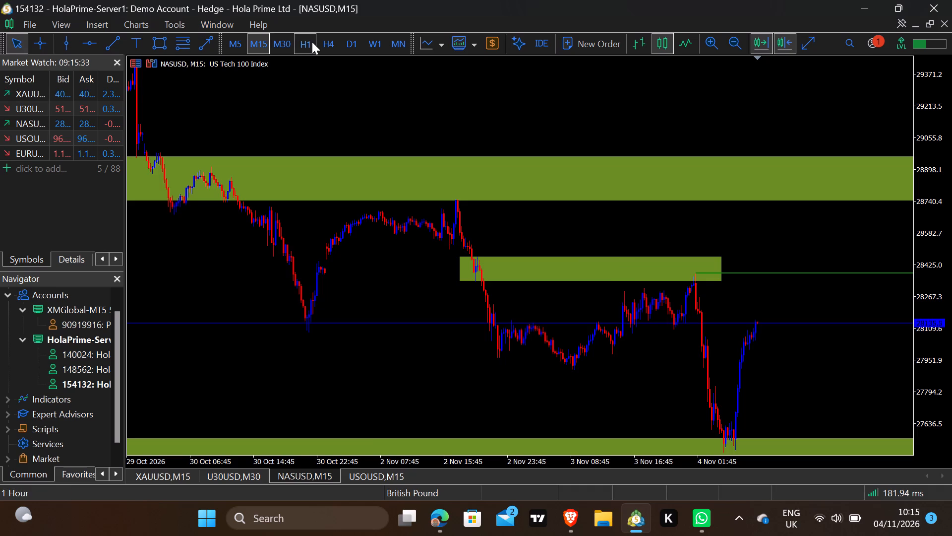
pyautogui.moveTo(926, 224); pyautogui.dragTo(938, 245)
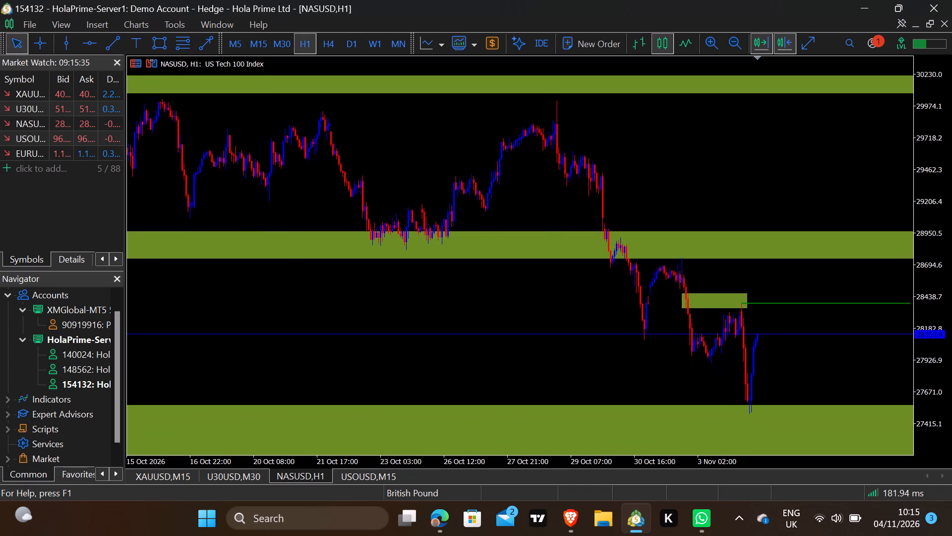
pyautogui.moveTo(938, 245); pyautogui.dragTo(939, 248)
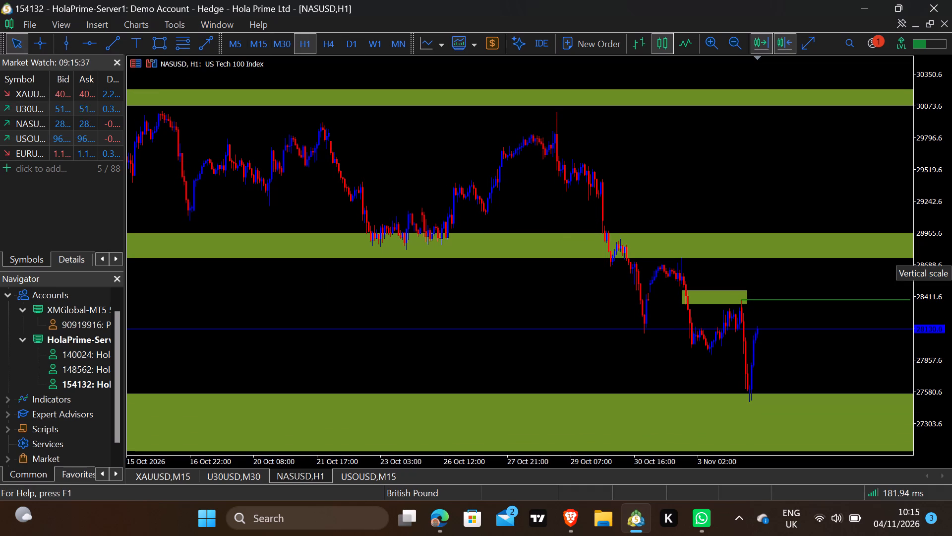
pyautogui.moveTo(940, 248); pyautogui.dragTo(938, 239)
pyautogui.click(282, 54)
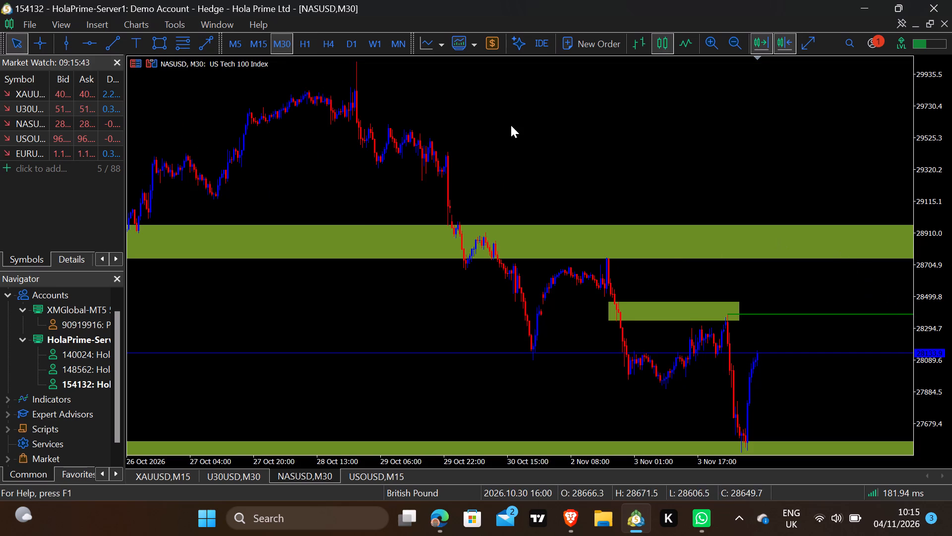
pyautogui.click(257, 50)
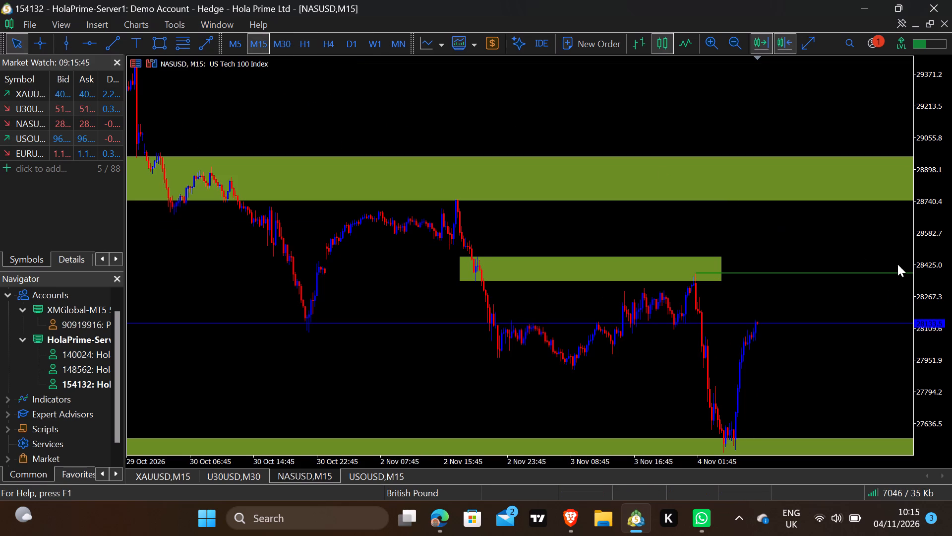
pyautogui.moveTo(934, 296); pyautogui.dragTo(929, 274)
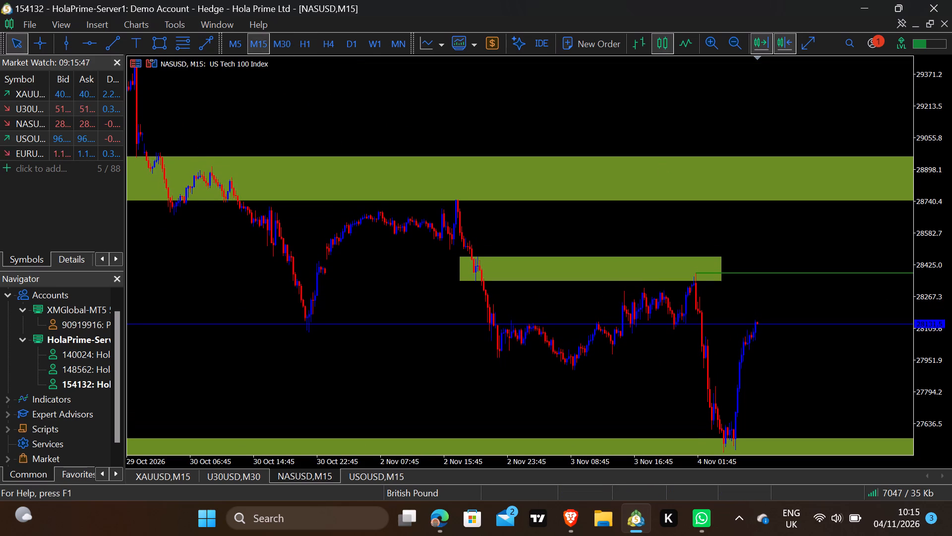
pyautogui.moveTo(929, 274); pyautogui.dragTo(928, 270)
pyautogui.moveTo(928, 270); pyautogui.dragTo(925, 262)
pyautogui.moveTo(925, 262); pyautogui.dragTo(925, 265)
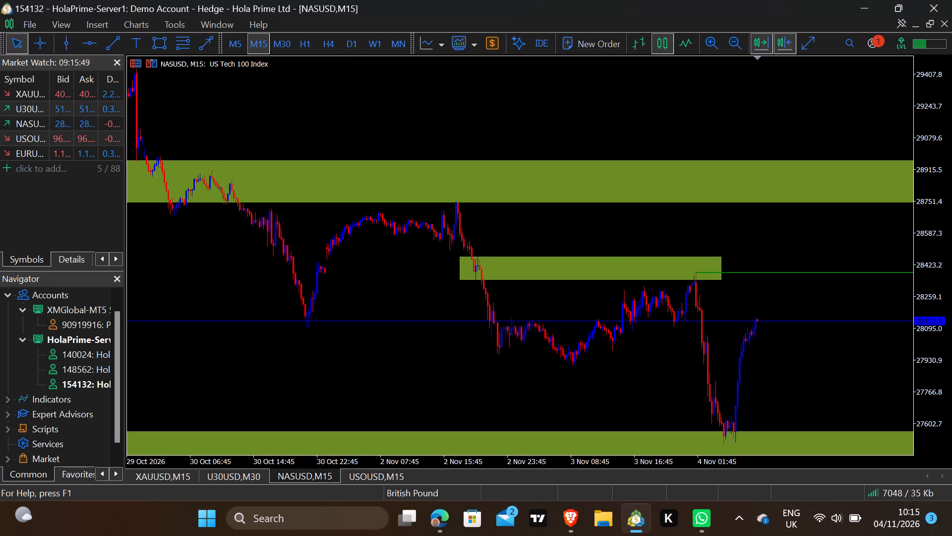
pyautogui.moveTo(925, 265); pyautogui.dragTo(925, 266)
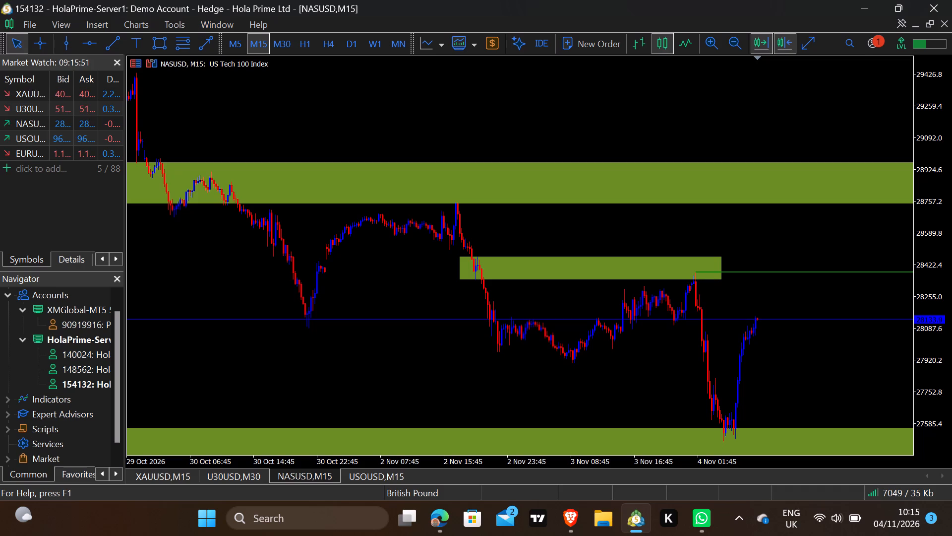
pyautogui.moveTo(925, 266); pyautogui.dragTo(924, 254)
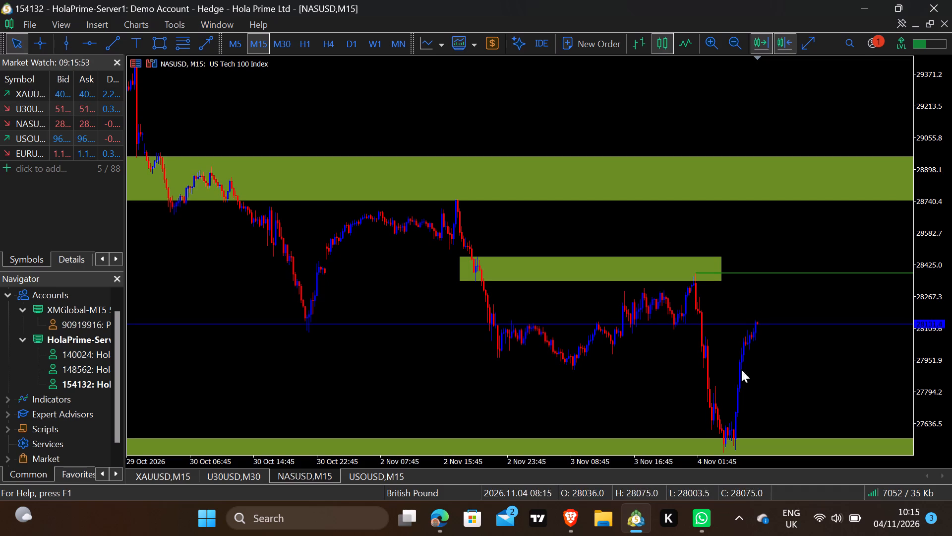
# Delete the small NASUSD M15 zone that starts at the 2 November drop, just below 28,465.
pyautogui.doubleClick(592, 278)
pyautogui.click(592, 278)
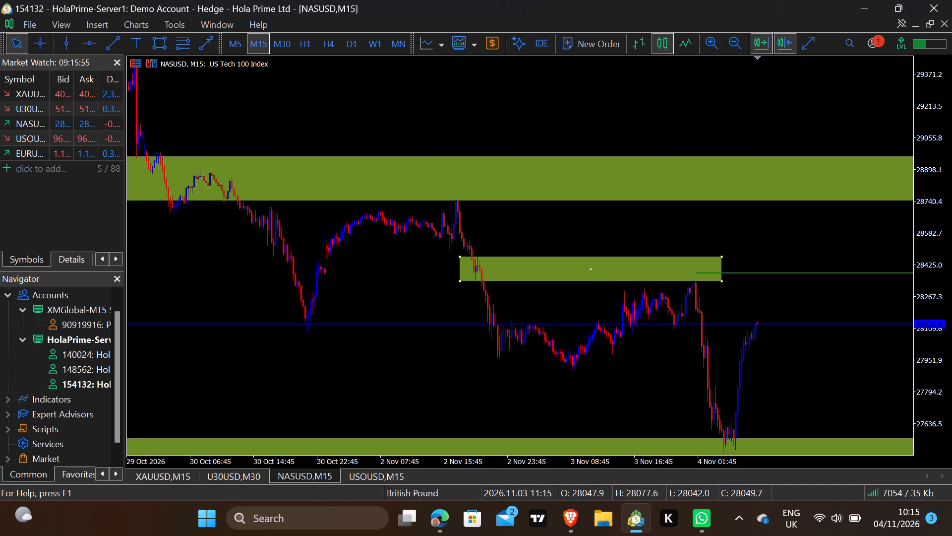
pyautogui.rightClick(592, 278)
pyautogui.click(675, 331)
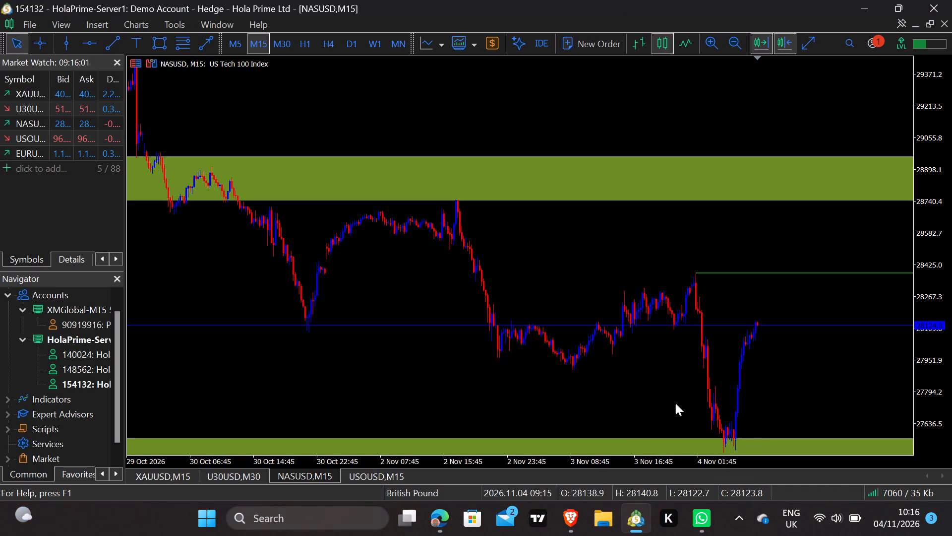
# Examine XAUUSD price action against its zones and trendlines on M15, H1 and M30, including the late-October M15 history.
pyautogui.click(209, 473)
pyautogui.click(174, 473)
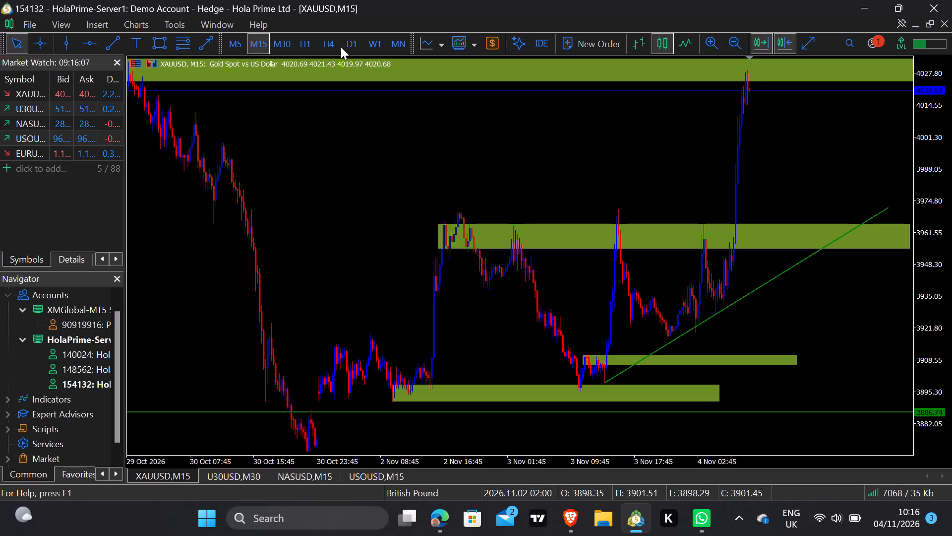
pyautogui.click(310, 38)
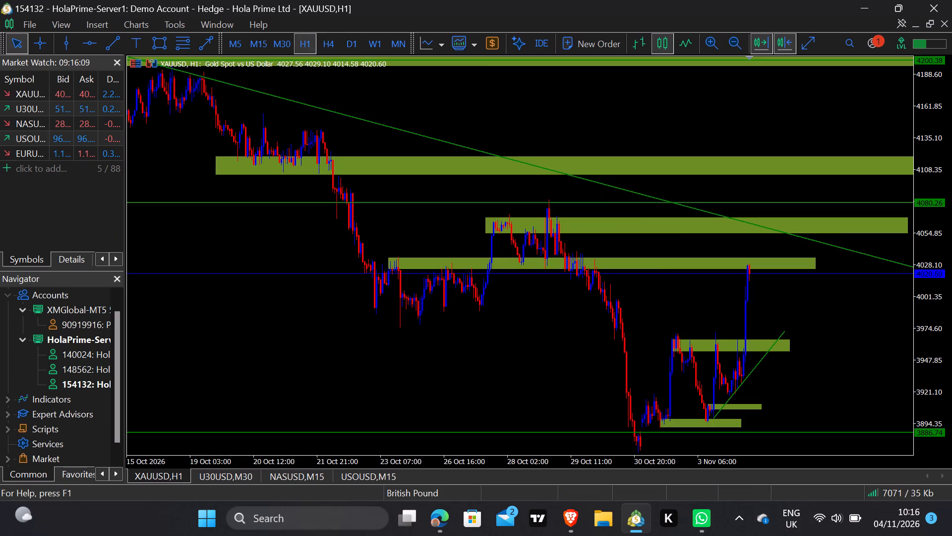
pyautogui.click(934, 261)
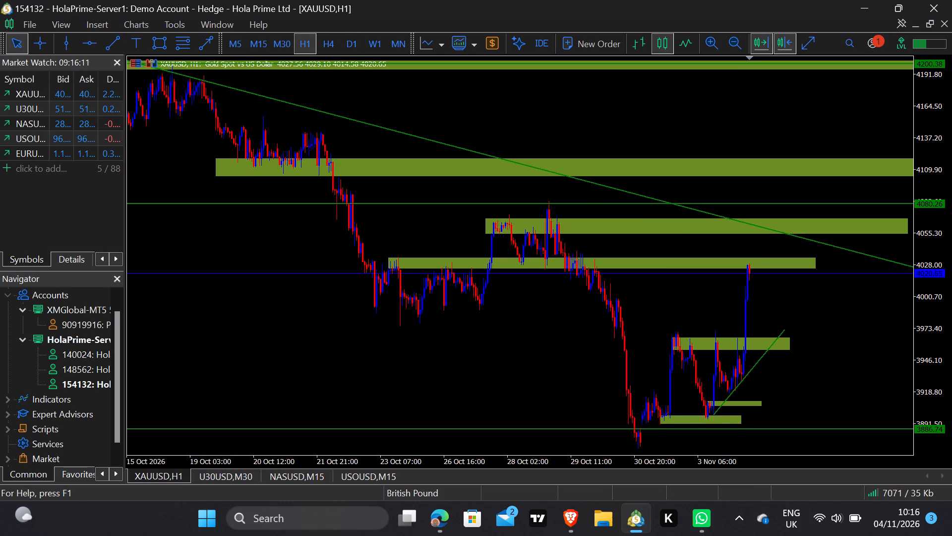
pyautogui.click(932, 260)
pyautogui.click(260, 45)
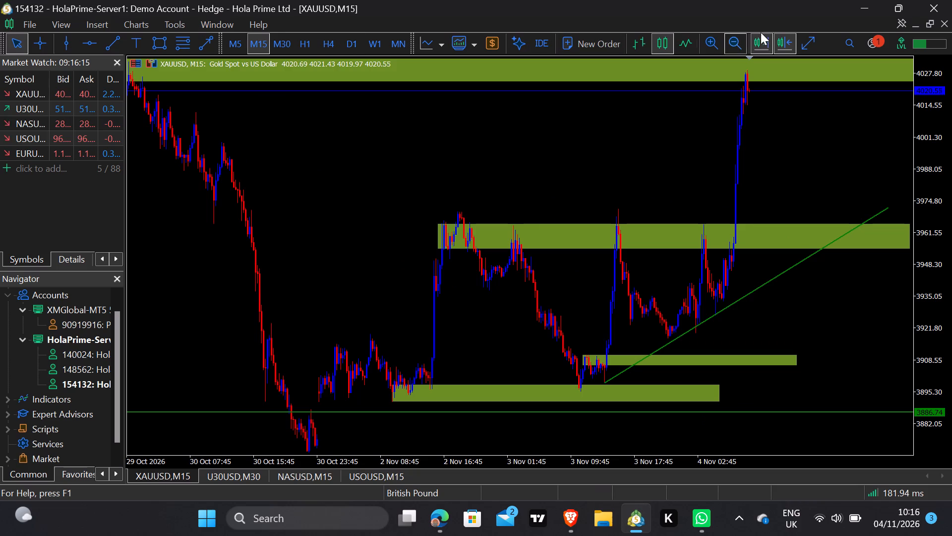
pyautogui.click(763, 40)
pyautogui.moveTo(581, 135); pyautogui.dragTo(869, 134)
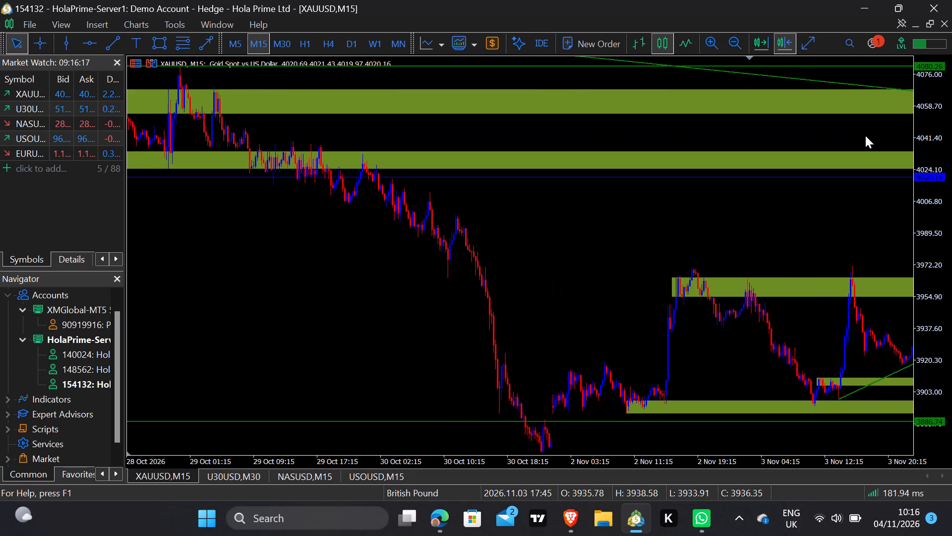
pyautogui.moveTo(545, 155); pyautogui.dragTo(728, 161)
pyautogui.moveTo(585, 185); pyautogui.dragTo(782, 175)
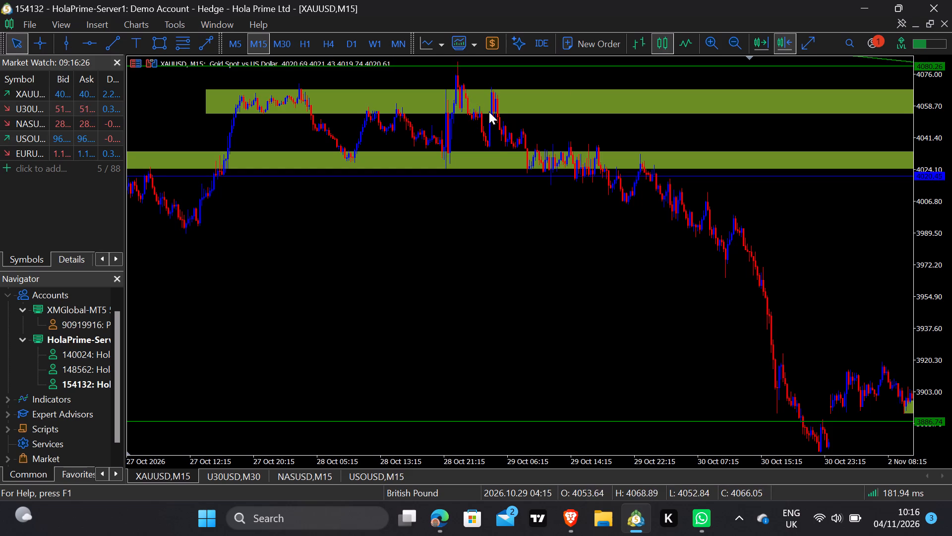
pyautogui.moveTo(489, 185); pyautogui.dragTo(422, 185)
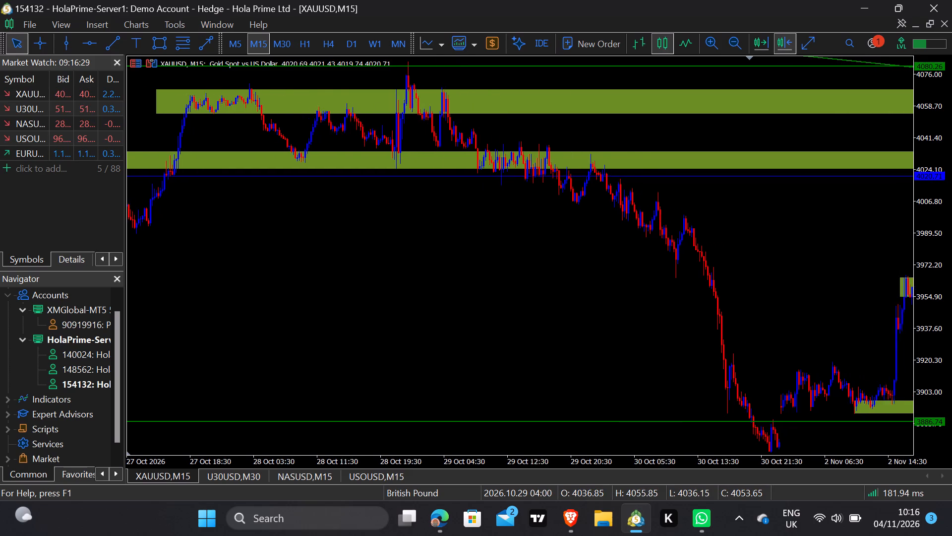
pyautogui.moveTo(422, 185); pyautogui.dragTo(181, 239)
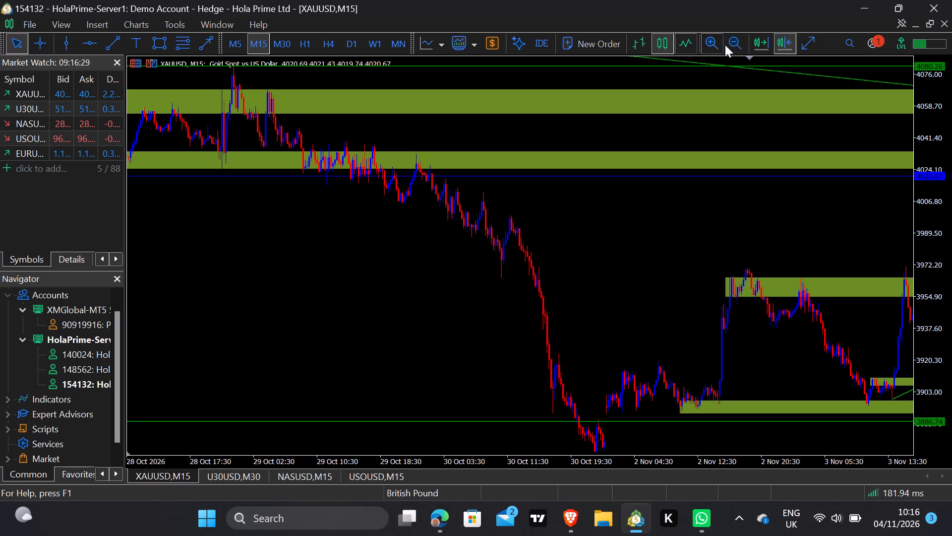
pyautogui.click(755, 50)
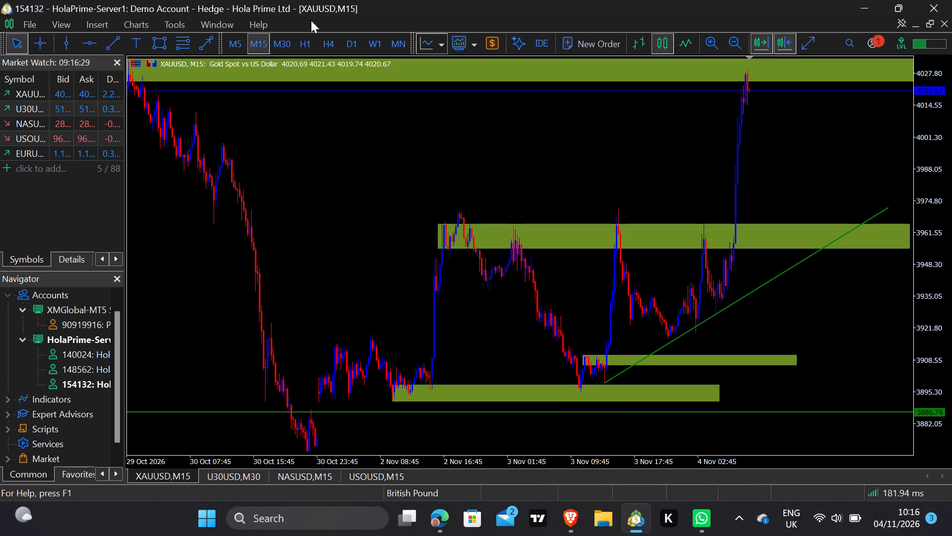
pyautogui.click(285, 43)
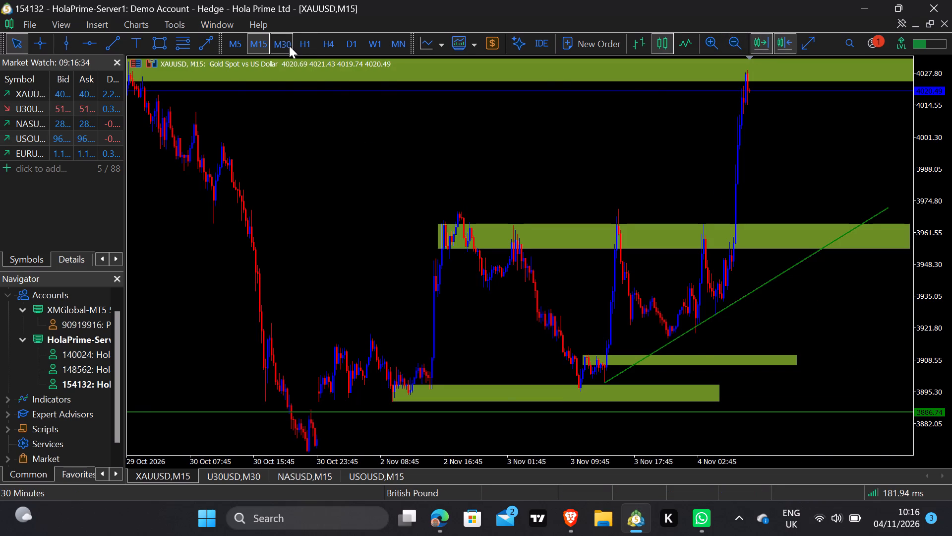
pyautogui.click(289, 46)
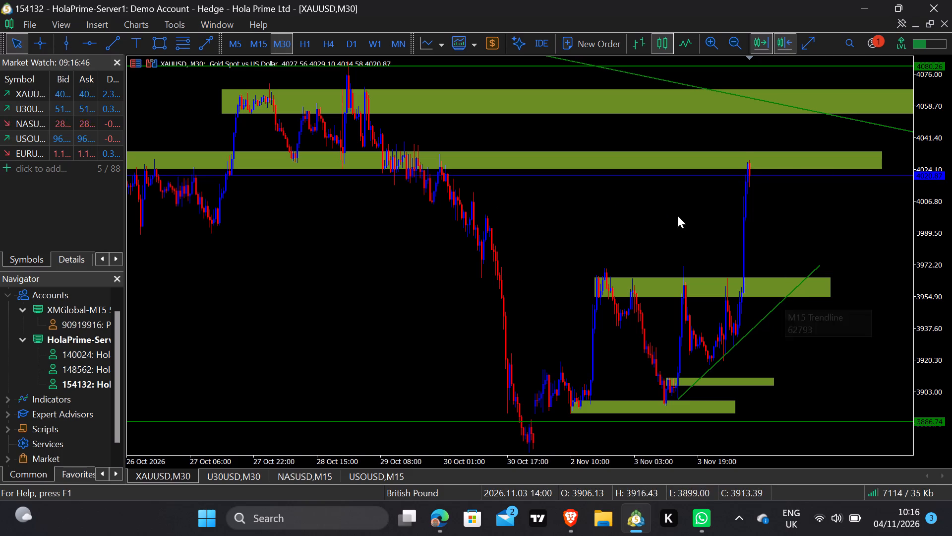
# Switch to Edge and examine the put and call volume by strike on QuikStrike's WTI crude oil WL1X6 EOD Volume chart.
pyautogui.click(437, 517)
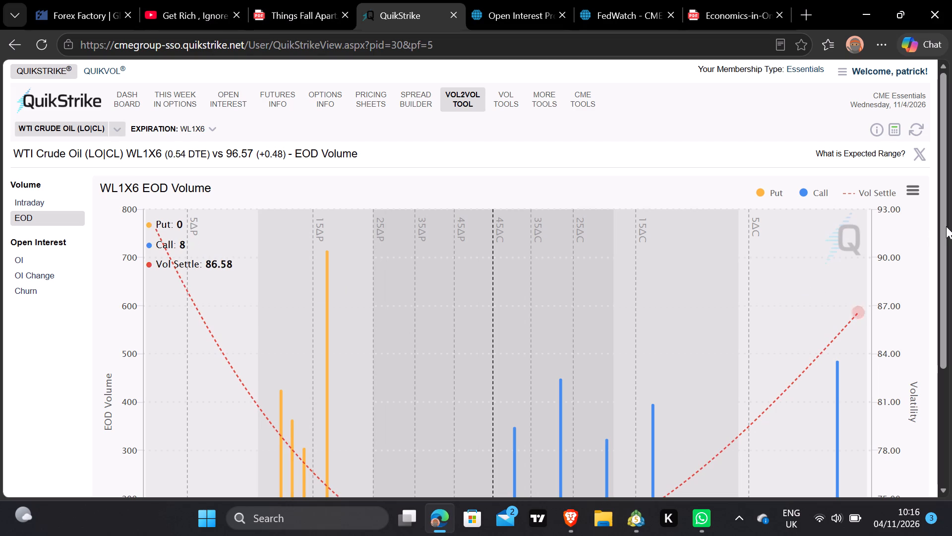
pyautogui.moveTo(943, 216); pyautogui.dragTo(951, 297)
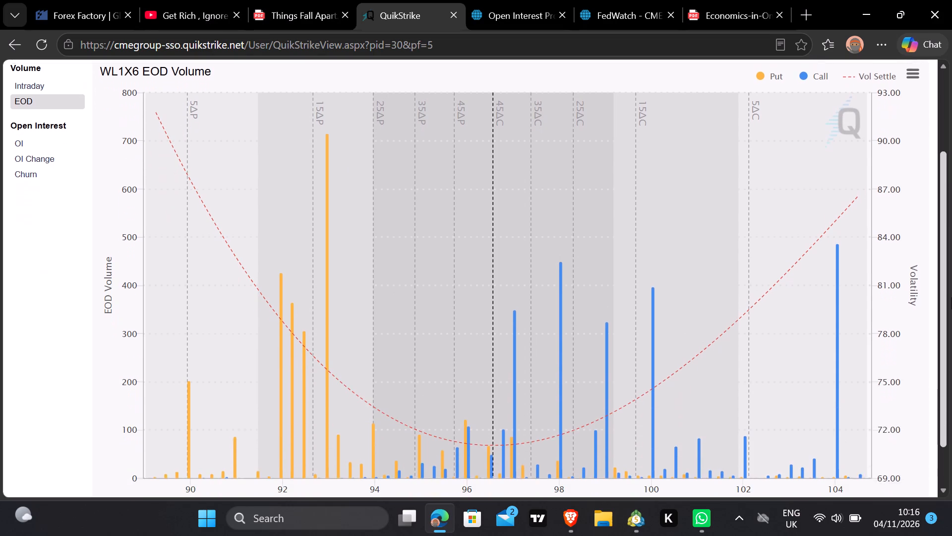
pyautogui.moveTo(951, 297); pyautogui.dragTo(951, 323)
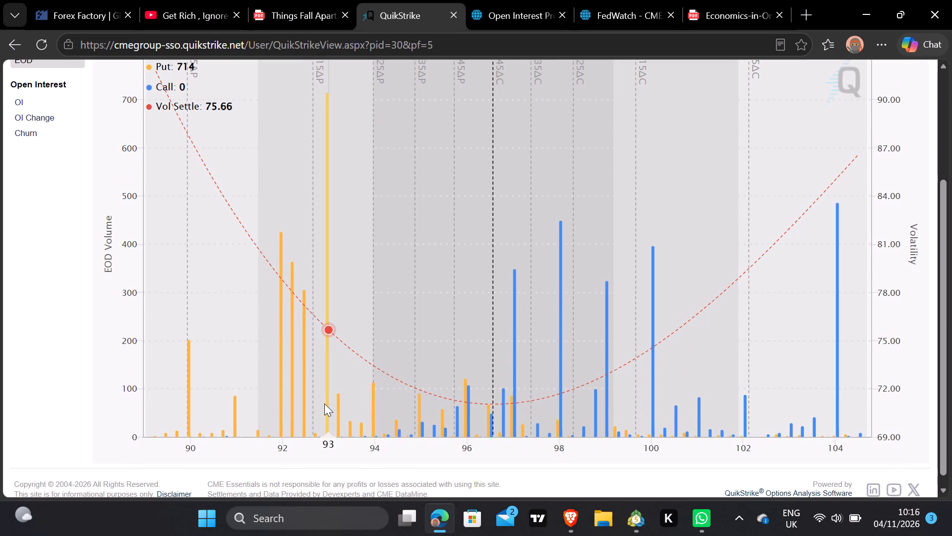
# Switch to MetaTrader and place a horizontal line at 93.00 on the USOUSD H4 chart, just below the mid-October zone.
pyautogui.click(623, 521)
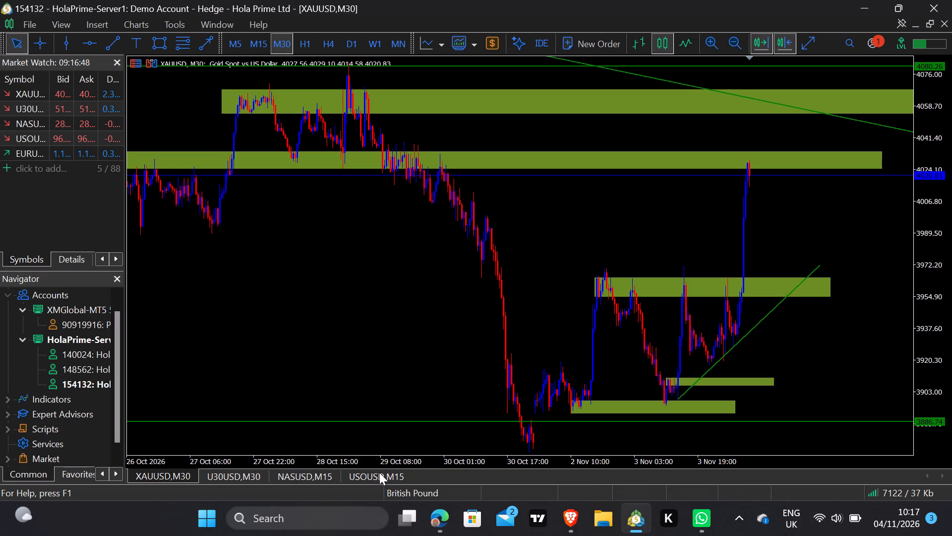
pyautogui.click(378, 471)
pyautogui.click(297, 45)
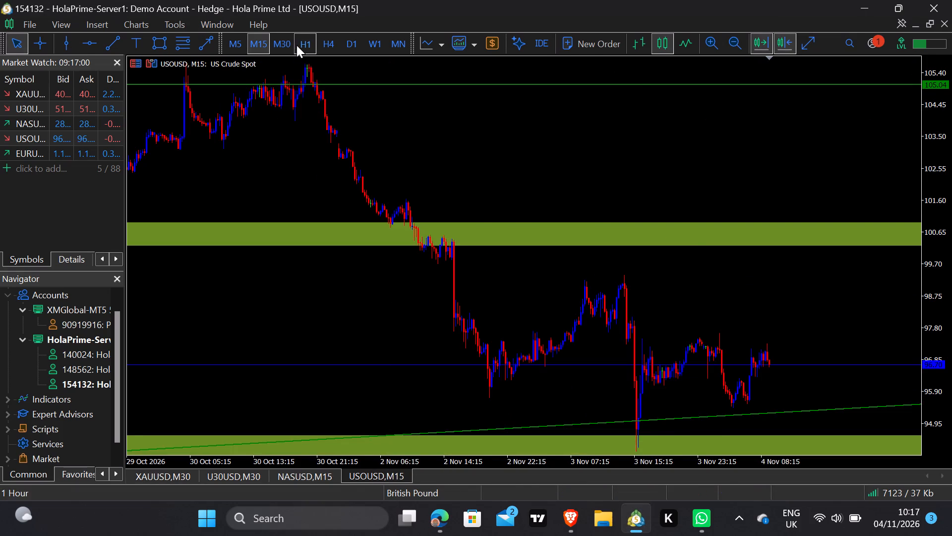
pyautogui.click(334, 49)
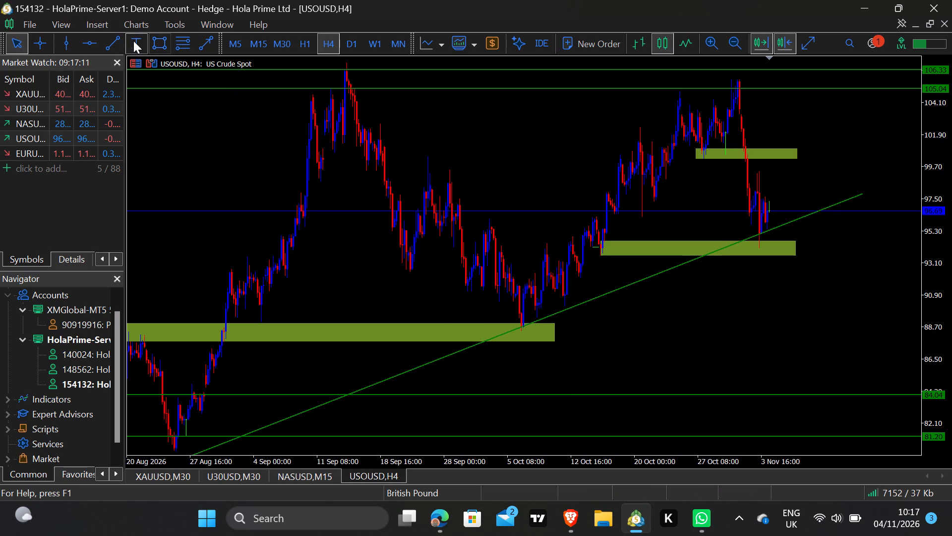
pyautogui.click(96, 41)
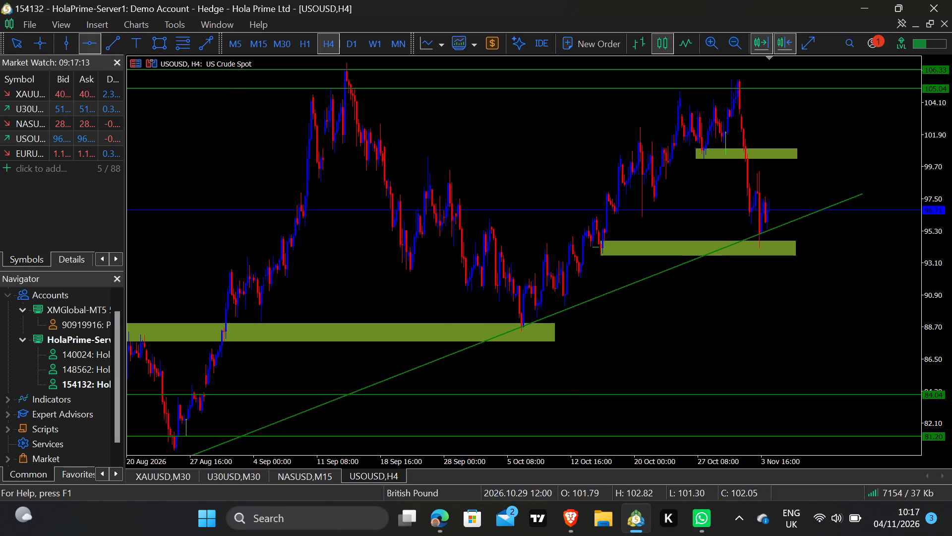
pyautogui.click(726, 279)
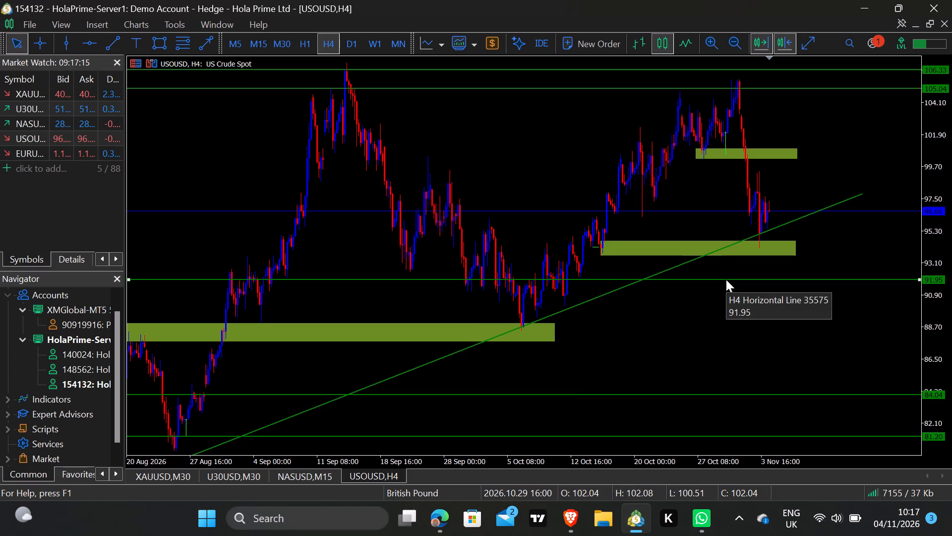
pyautogui.moveTo(726, 280); pyautogui.dragTo(730, 272)
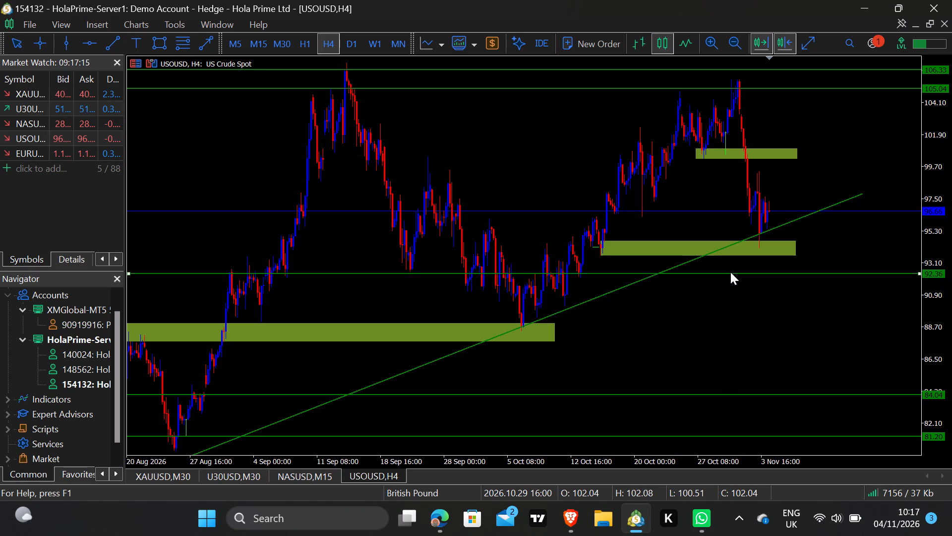
pyautogui.moveTo(730, 272); pyautogui.dragTo(726, 244)
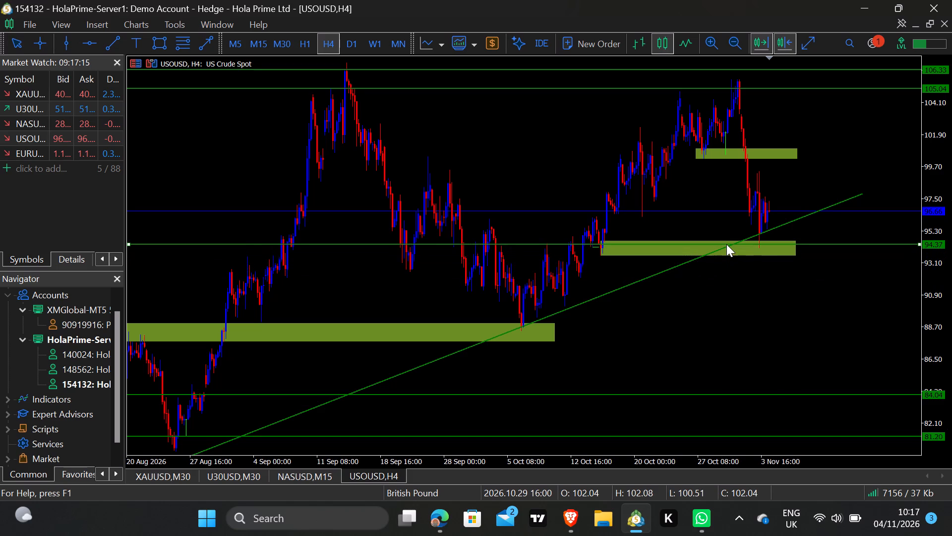
pyautogui.moveTo(726, 244); pyautogui.dragTo(731, 255)
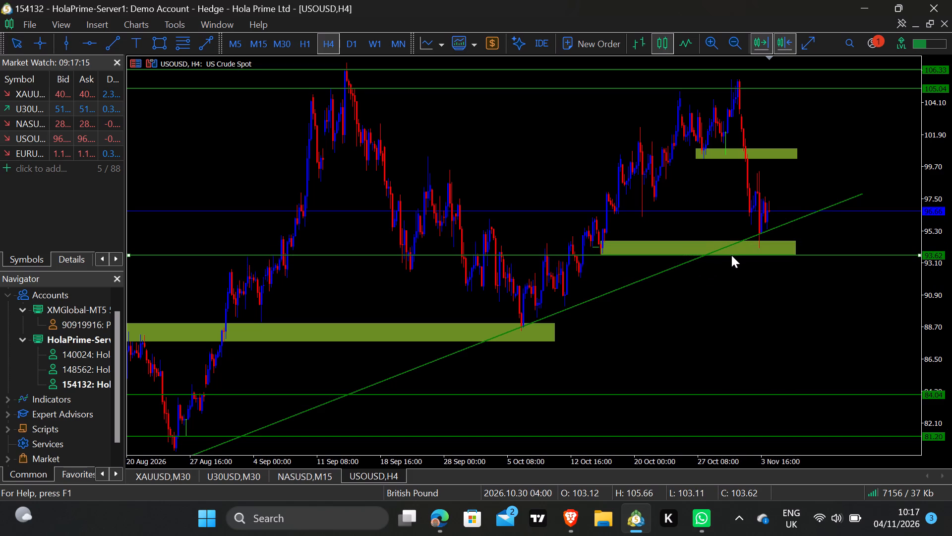
pyautogui.moveTo(731, 255); pyautogui.dragTo(734, 262)
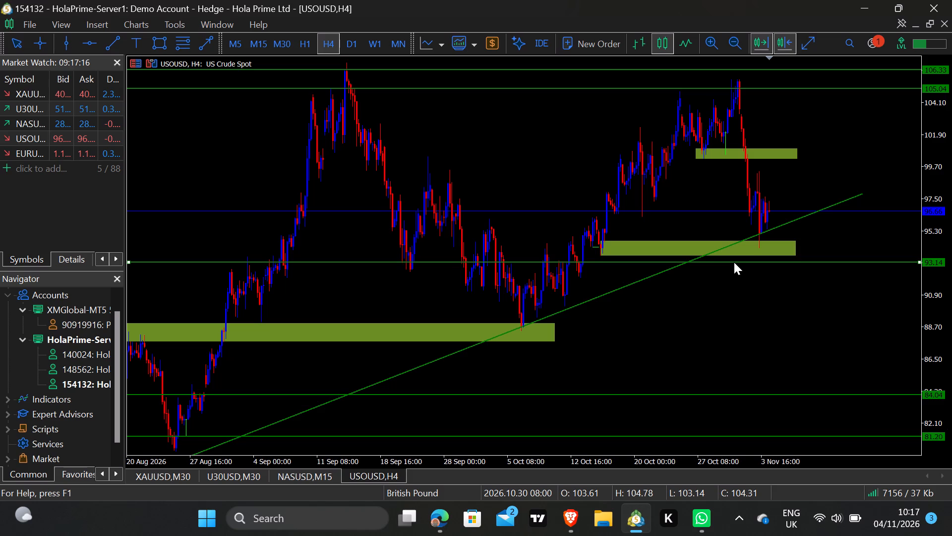
pyautogui.moveTo(734, 262); pyautogui.dragTo(737, 266)
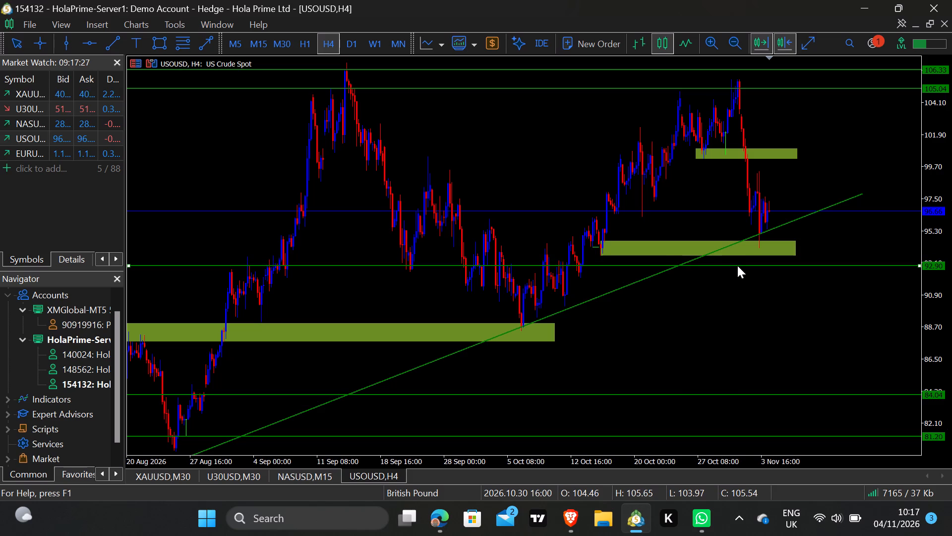
pyautogui.moveTo(737, 266); pyautogui.dragTo(735, 264)
pyautogui.doubleClick(735, 264)
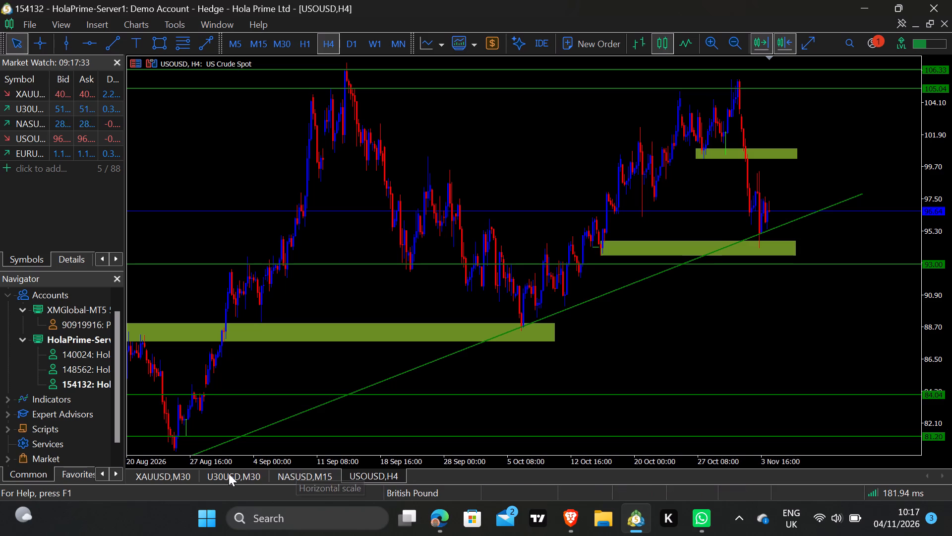
# Bring up the XAUUSD chart, switch to Edge and change QuikStrike's EOD Volume product to Metals, Gold (OG|GC).
pyautogui.click(170, 478)
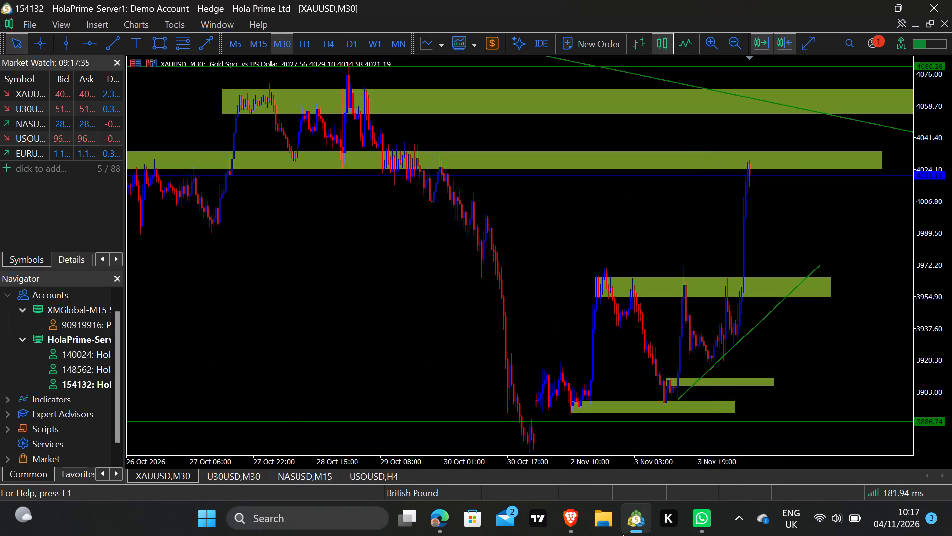
pyautogui.click(638, 516)
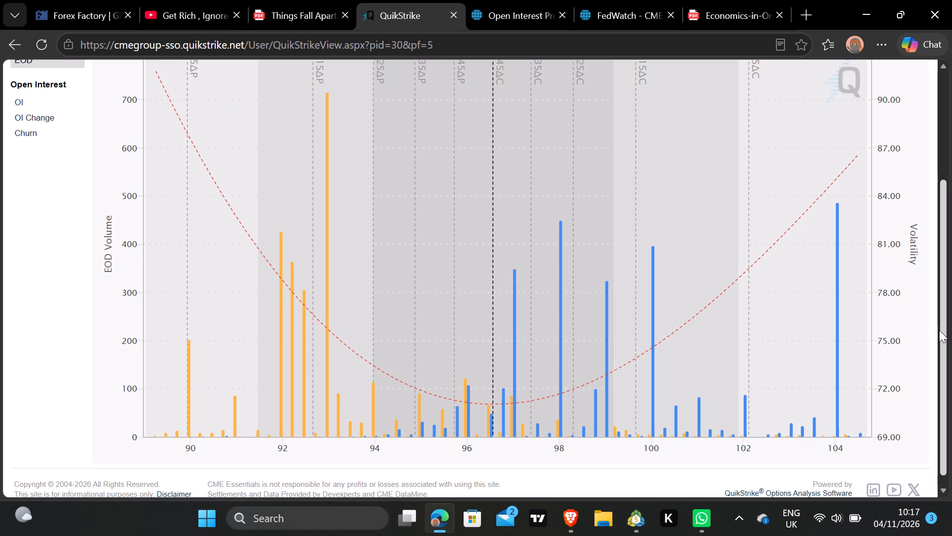
pyautogui.moveTo(946, 330); pyautogui.dragTo(929, 185)
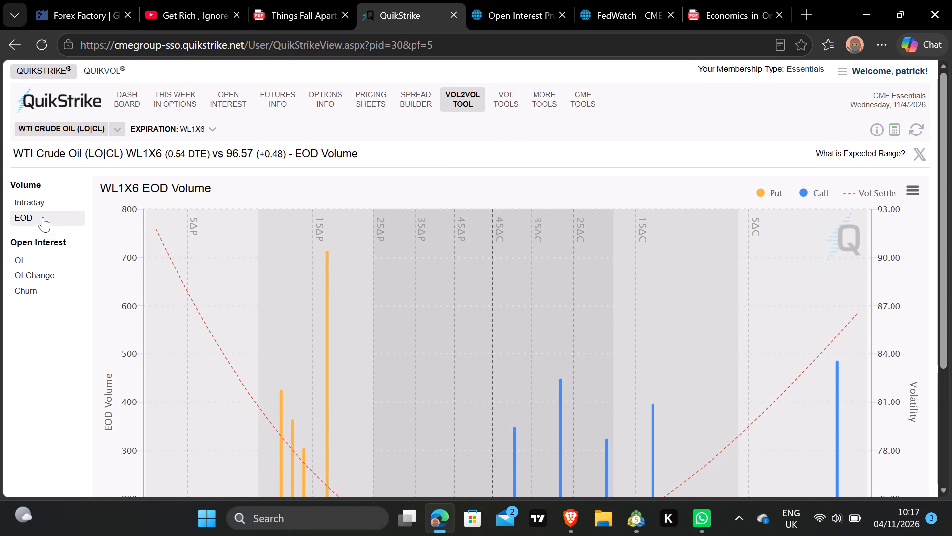
pyautogui.click(104, 126)
pyautogui.click(123, 128)
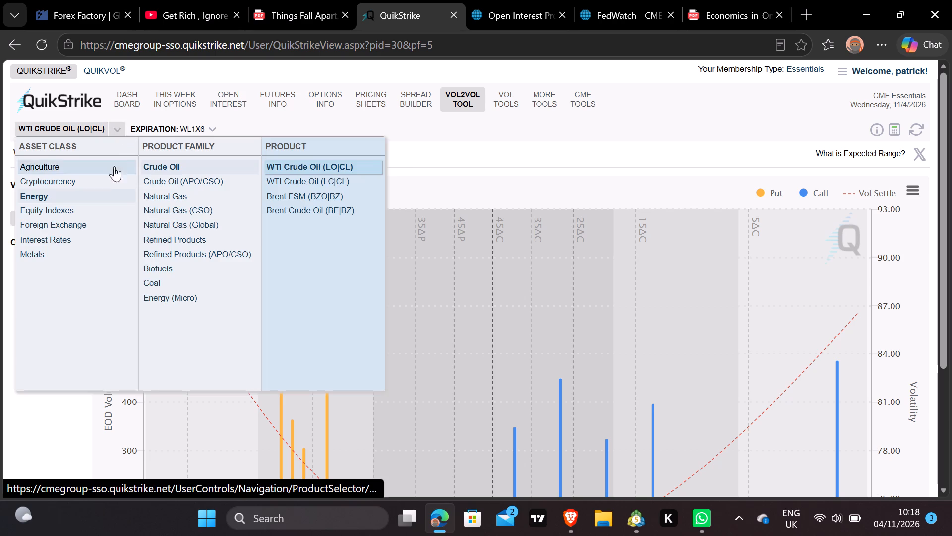
pyautogui.click(105, 248)
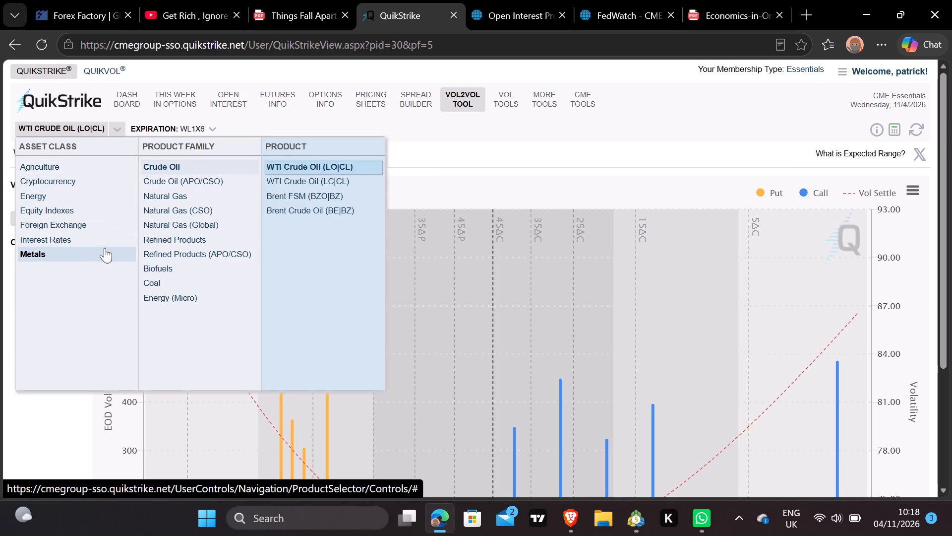
pyautogui.click(302, 161)
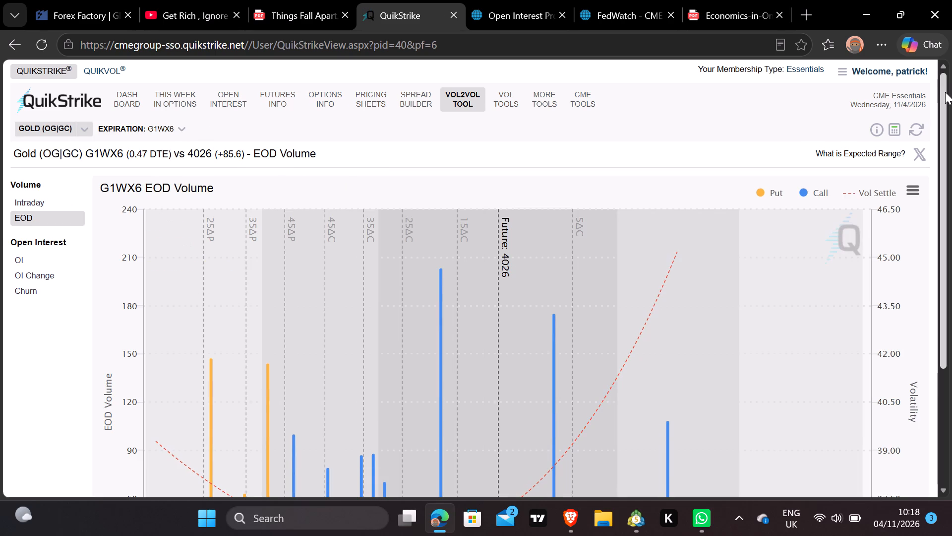
# Examine gold's G1WX6 put and call volume by strike and compare the strikes with the XAUUSD M30 zones in MetaTrader.
pyautogui.moveTo(945, 93); pyautogui.dragTo(951, 273)
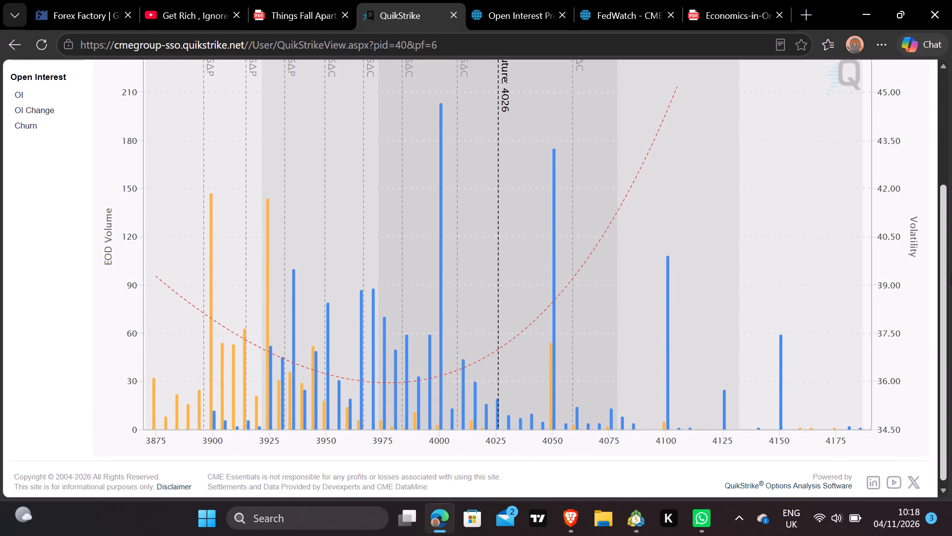
pyautogui.moveTo(951, 273); pyautogui.dragTo(947, 245)
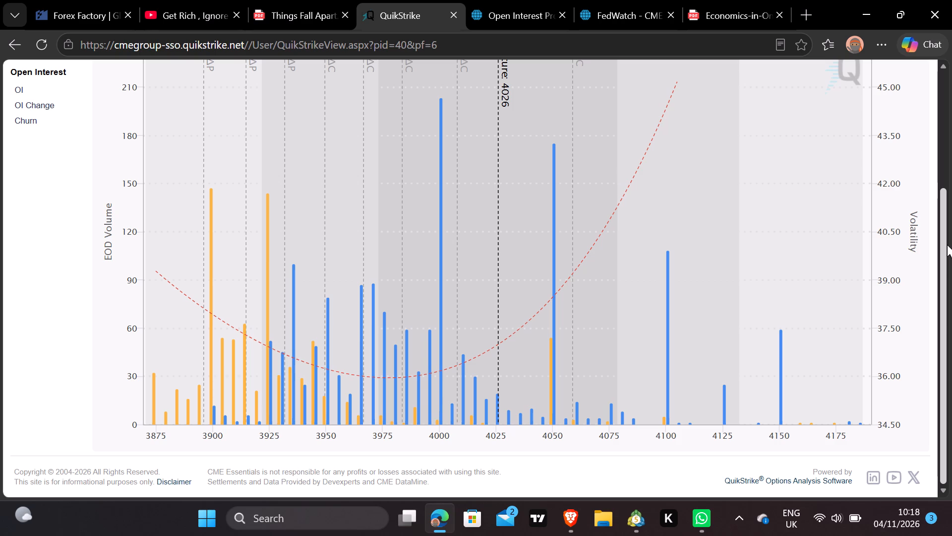
pyautogui.moveTo(947, 245); pyautogui.dragTo(947, 244)
pyautogui.moveTo(940, 243); pyautogui.dragTo(939, 224)
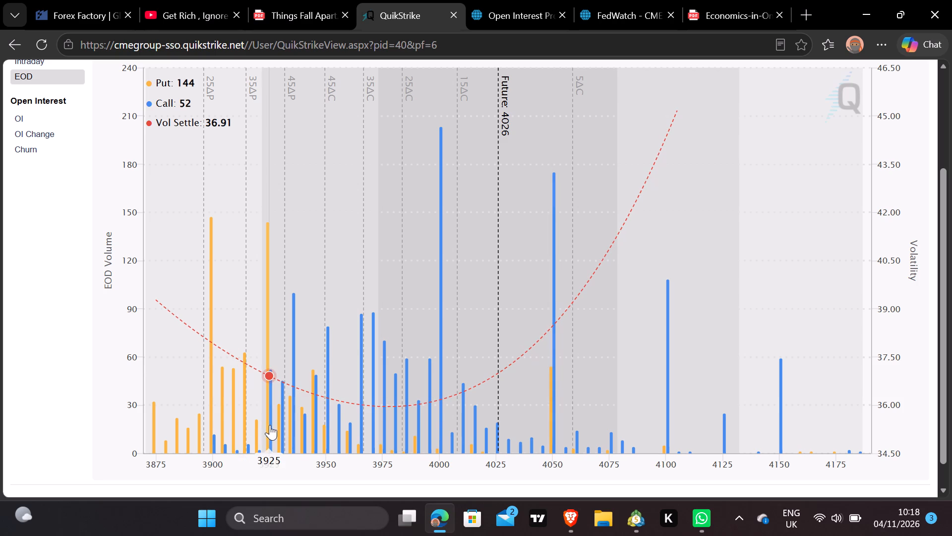
pyautogui.click(628, 520)
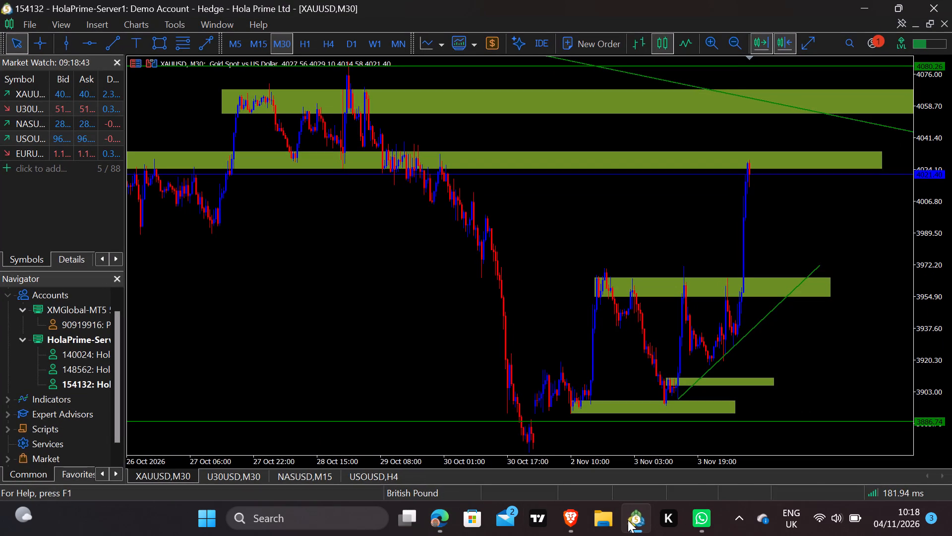
pyautogui.hotkey('ctrl', 'f')
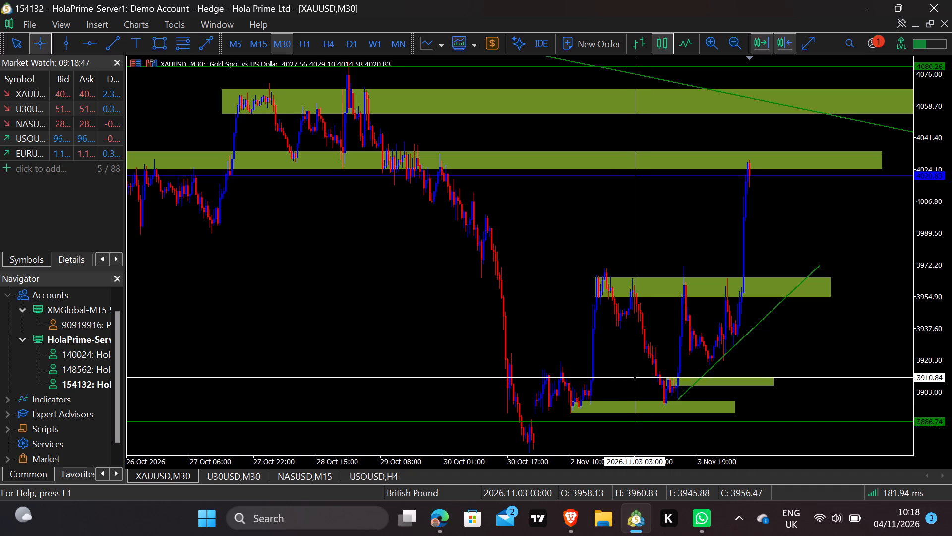
pyautogui.click(635, 377)
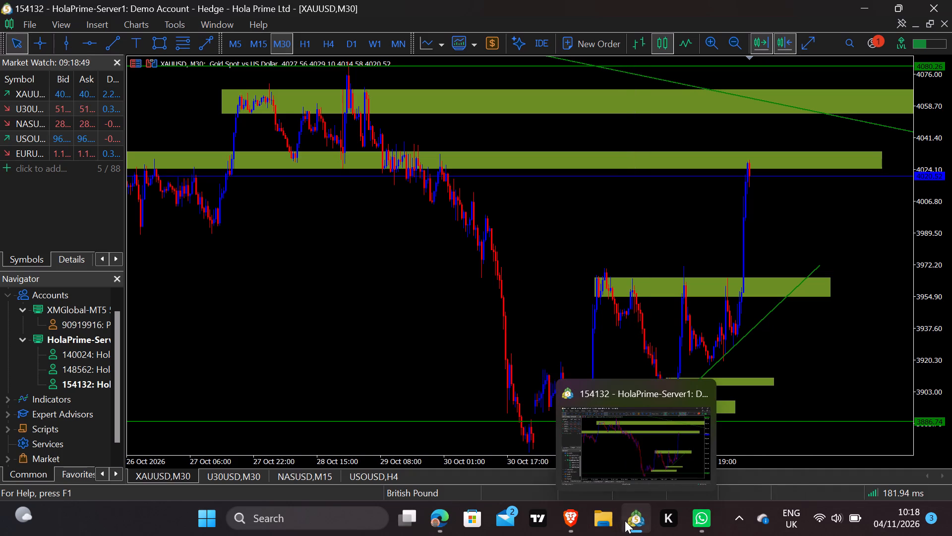
pyautogui.click(691, 169)
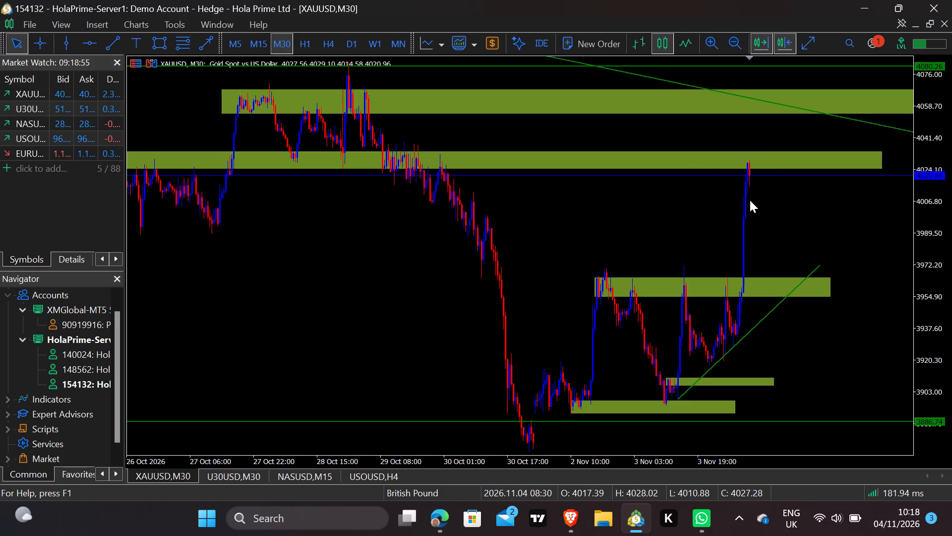
pyautogui.click(640, 524)
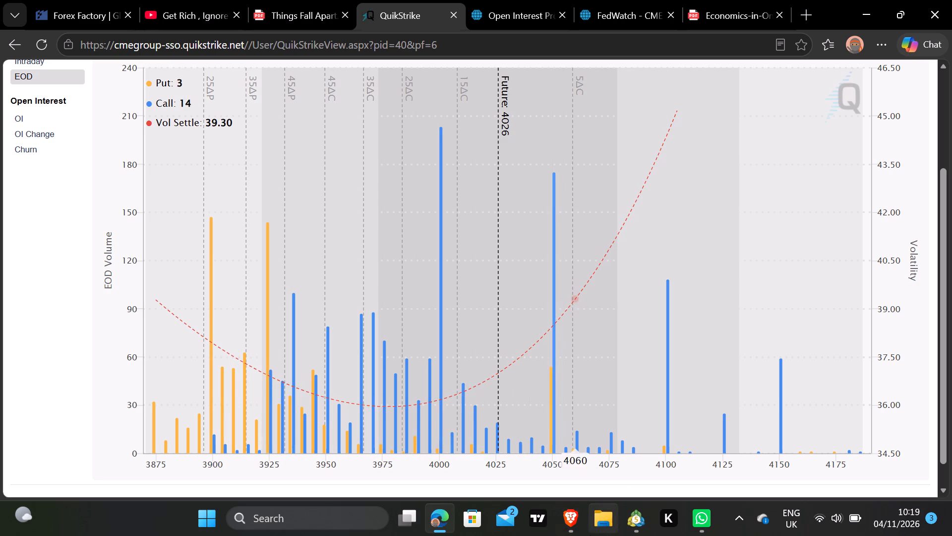
pyautogui.click(634, 522)
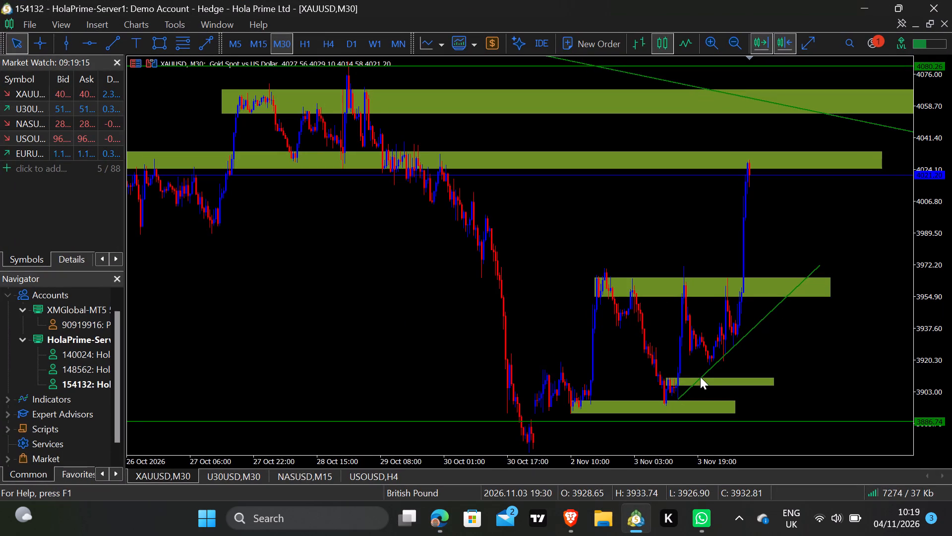
pyautogui.click(773, 117)
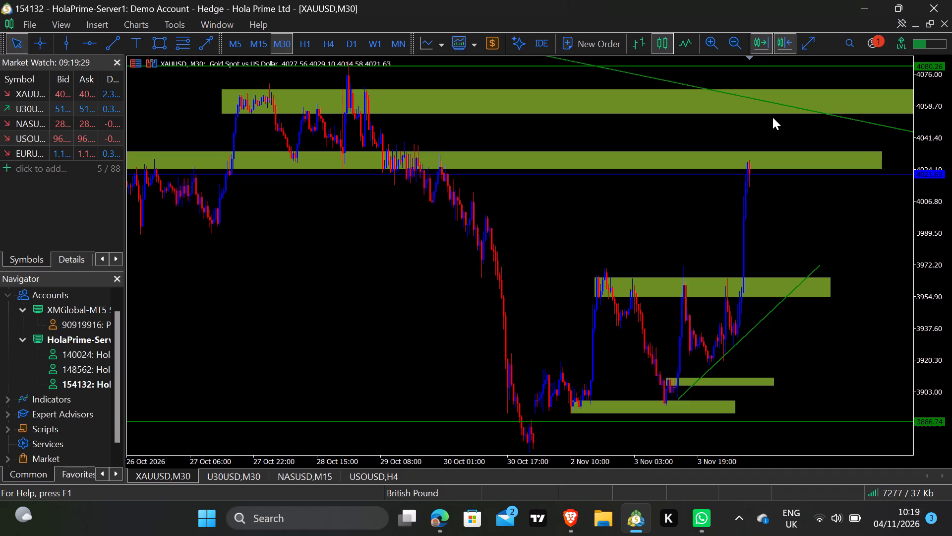
pyautogui.hotkey('ctrl', 'f')
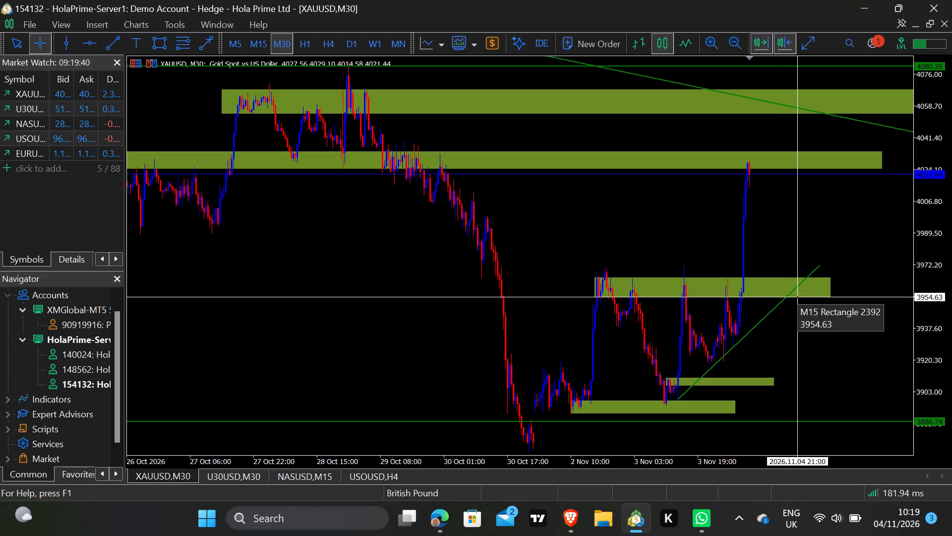
pyautogui.click(638, 519)
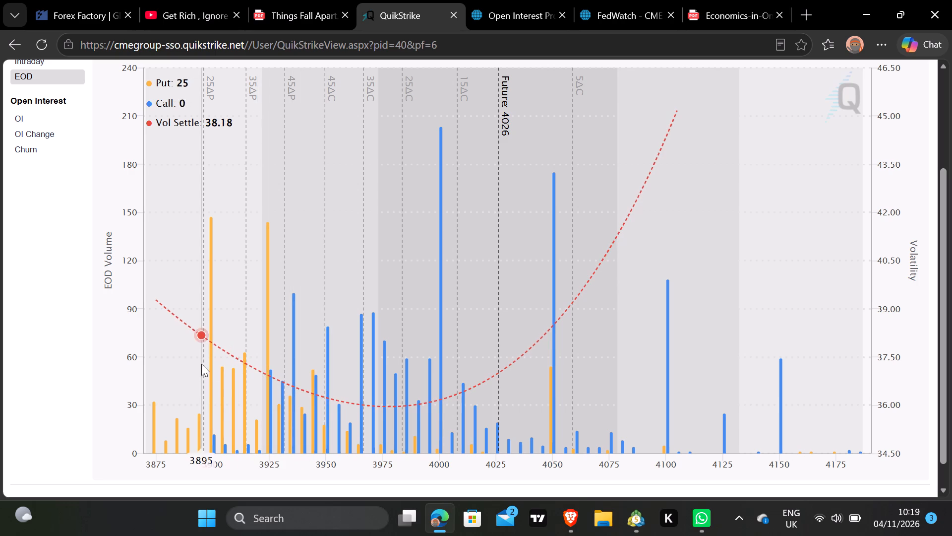
pyautogui.click(627, 527)
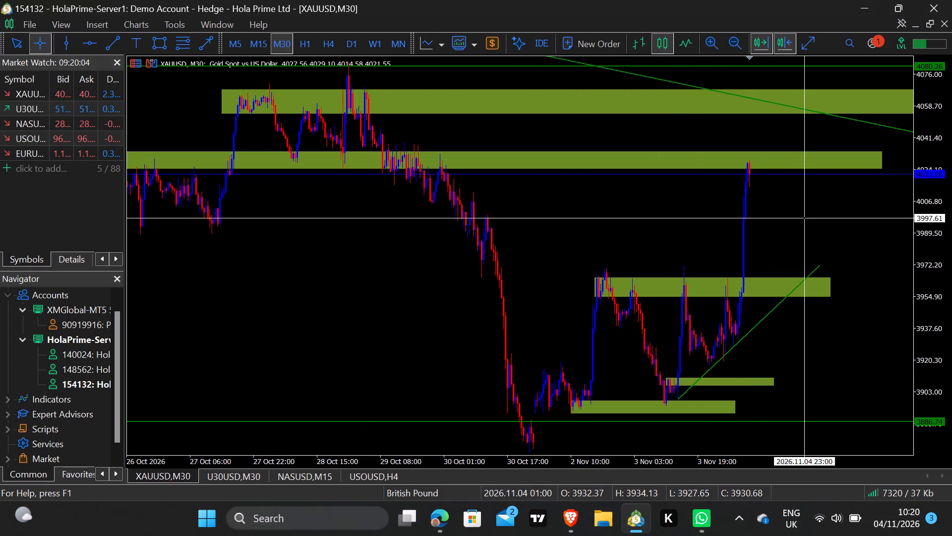
pyautogui.click(797, 167)
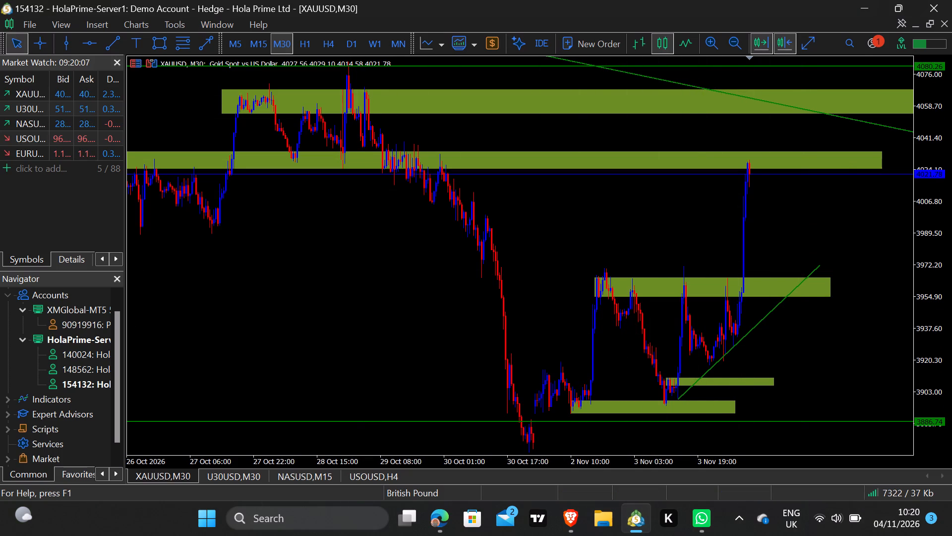
# Delete the long XAUUSD M30 zone spanning about 4,024 to 4,034, where the latest rally peaks.
pyautogui.doubleClick(944, 144)
pyautogui.moveTo(944, 144); pyautogui.dragTo(943, 168)
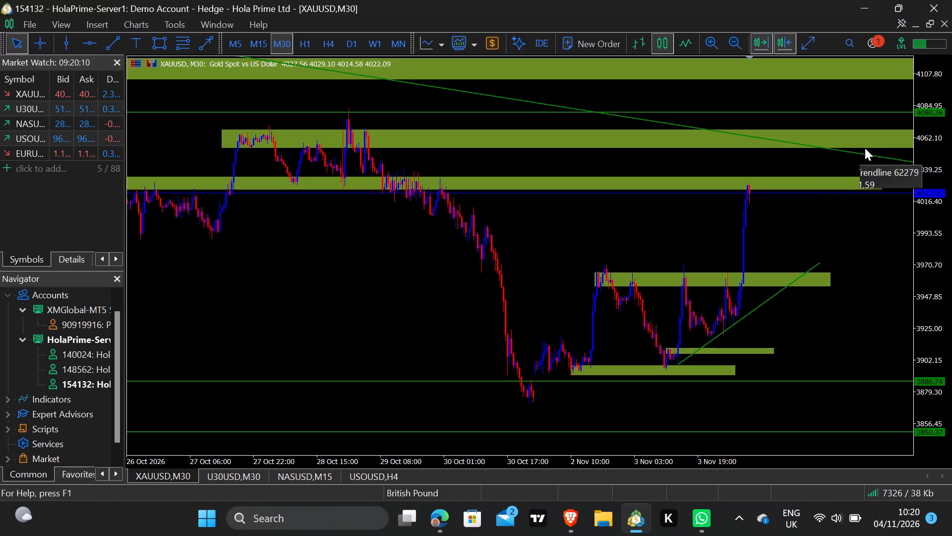
pyautogui.moveTo(938, 207); pyautogui.dragTo(932, 193)
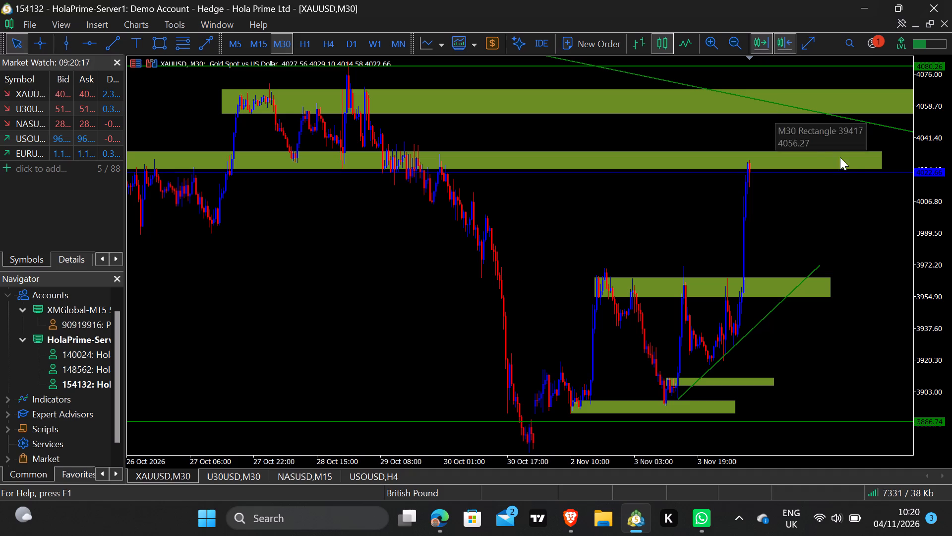
pyautogui.doubleClick(868, 169)
pyautogui.rightClick(868, 169)
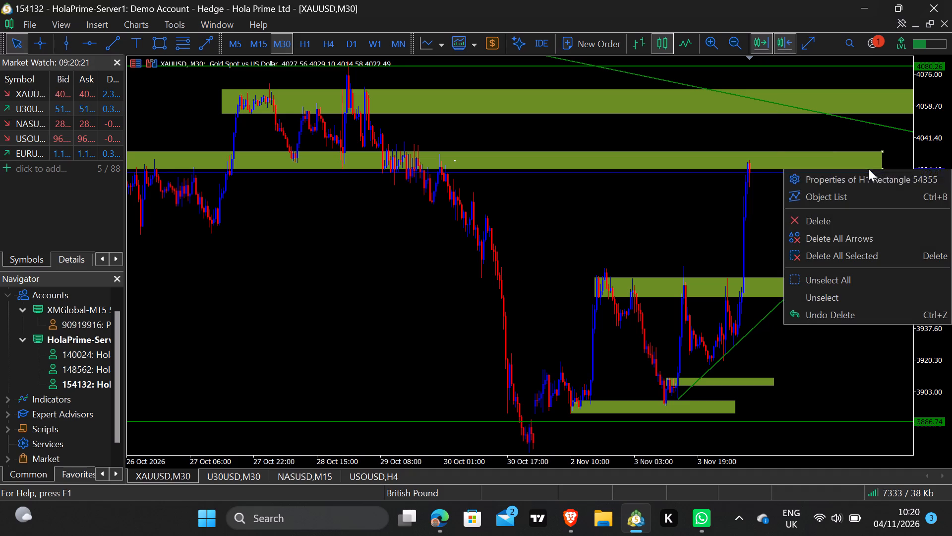
pyautogui.click(859, 224)
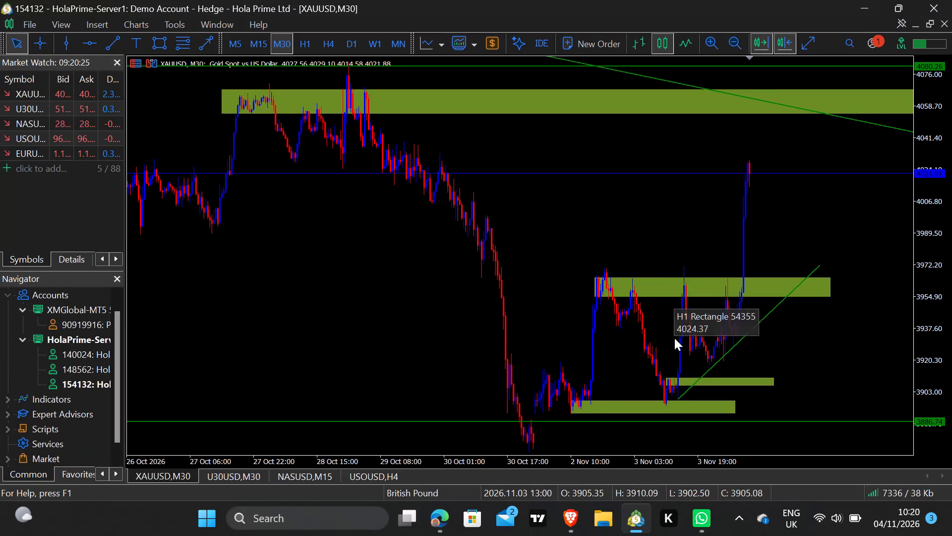
# Set the XAUUSD chart to M15 and delete the lowest zone, spanning about 3,891 to 3,898.
pyautogui.click(255, 44)
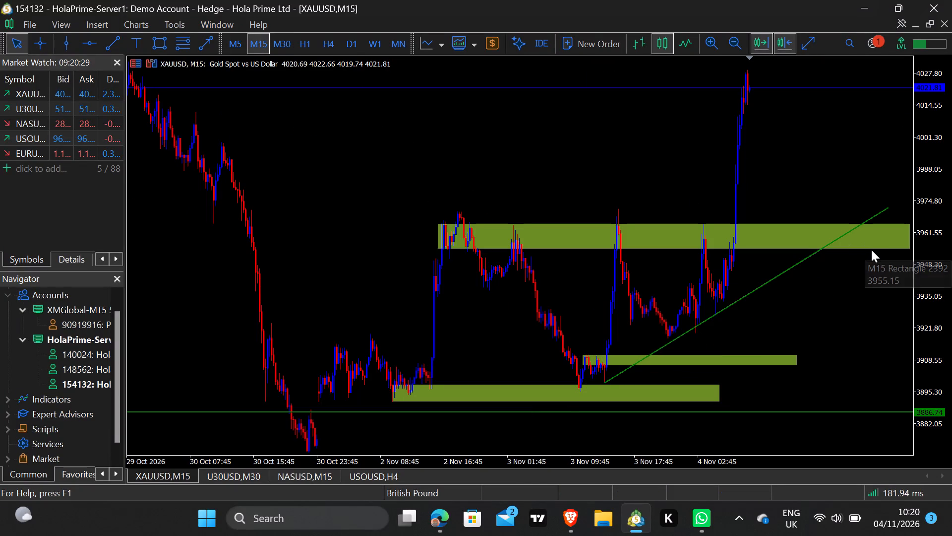
pyautogui.moveTo(932, 237); pyautogui.dragTo(937, 248)
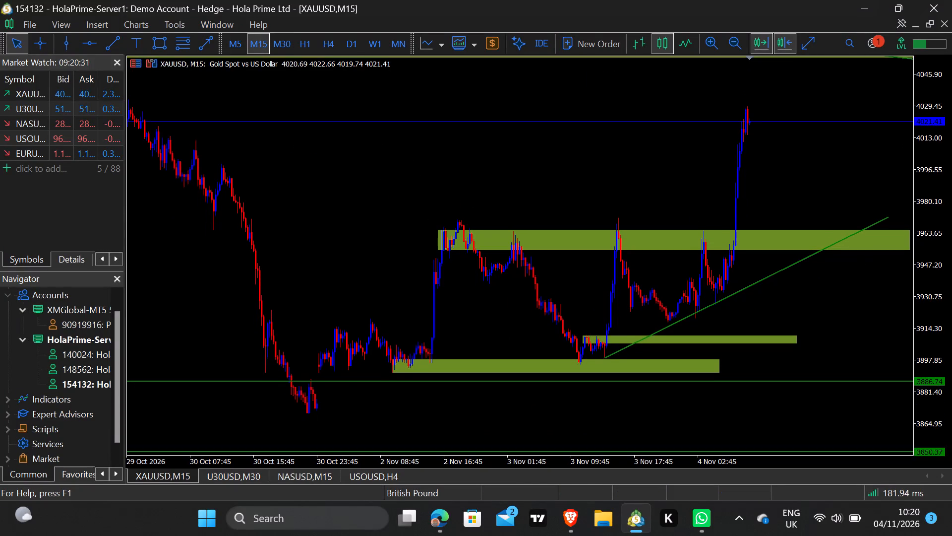
pyautogui.moveTo(937, 248); pyautogui.dragTo(938, 240)
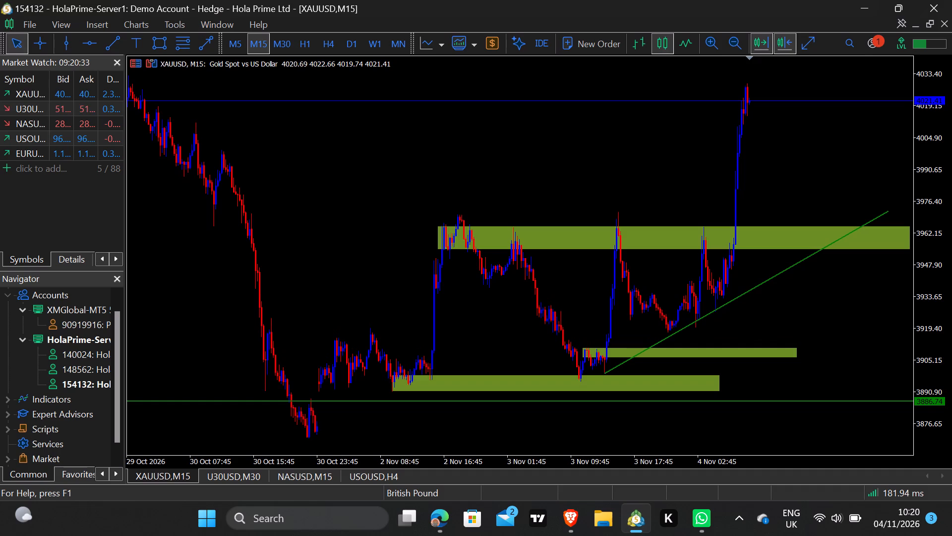
pyautogui.moveTo(938, 240); pyautogui.dragTo(937, 240)
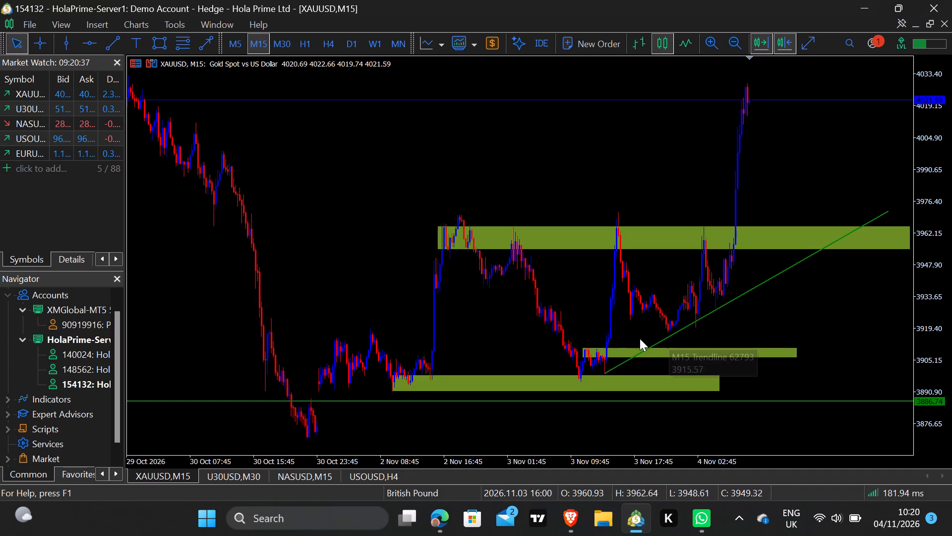
pyautogui.doubleClick(718, 393)
pyautogui.rightClick(718, 393)
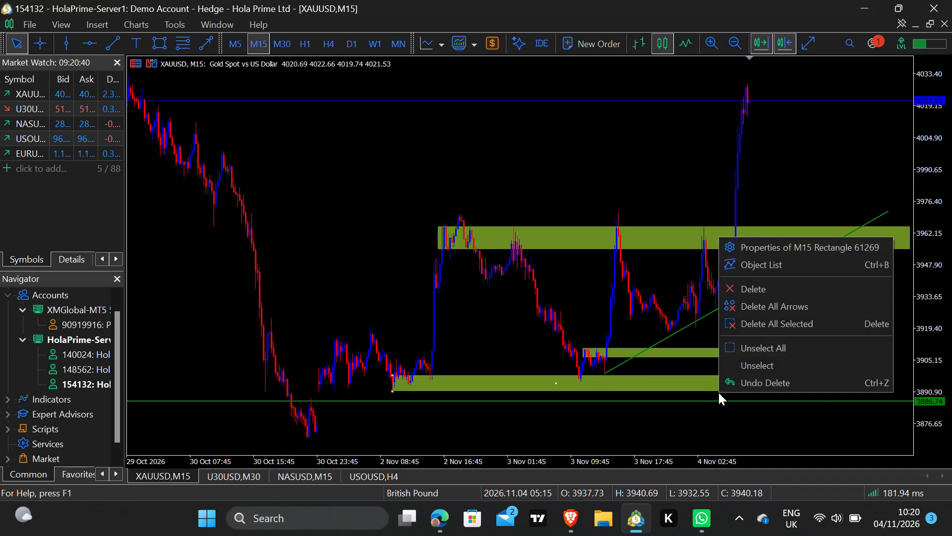
pyautogui.click(750, 291)
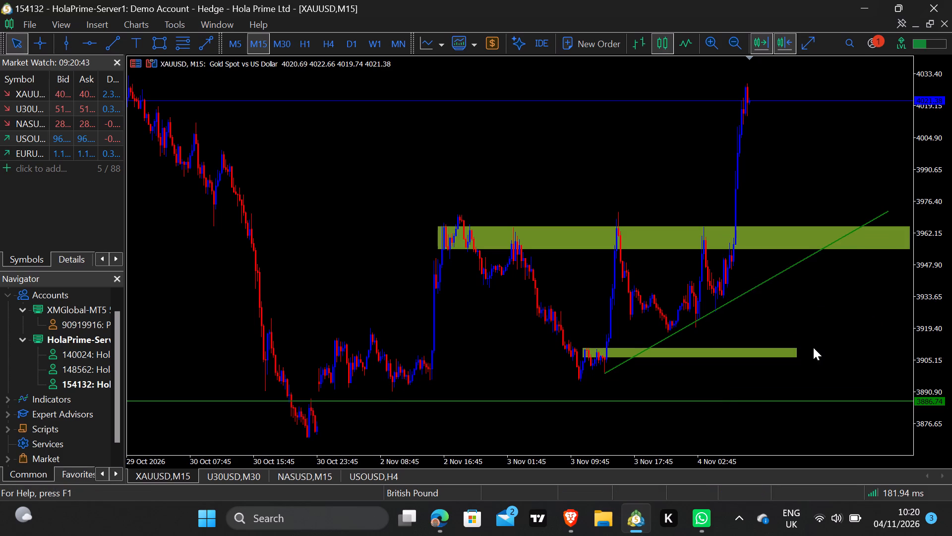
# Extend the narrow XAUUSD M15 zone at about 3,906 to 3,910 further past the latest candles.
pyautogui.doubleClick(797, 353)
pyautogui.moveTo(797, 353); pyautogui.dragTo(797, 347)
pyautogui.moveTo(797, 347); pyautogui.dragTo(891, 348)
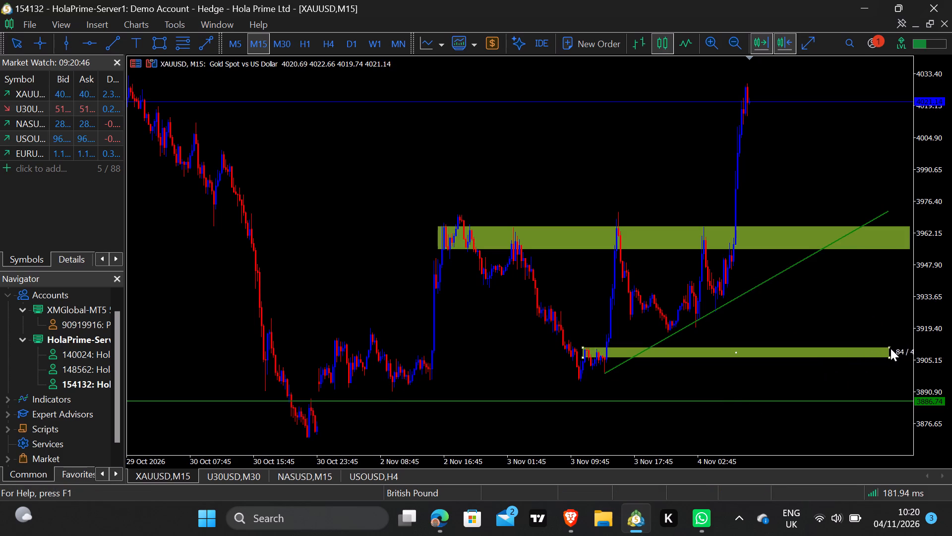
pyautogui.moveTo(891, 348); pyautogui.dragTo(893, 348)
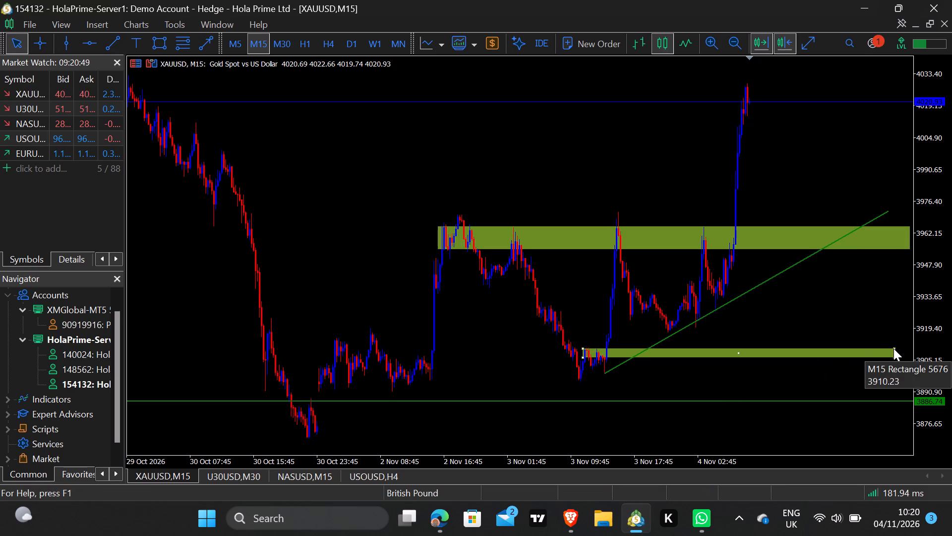
# Delete the narrow XAUUSD M15 zone at about 3,906 to 3,910.
pyautogui.rightClick(876, 350)
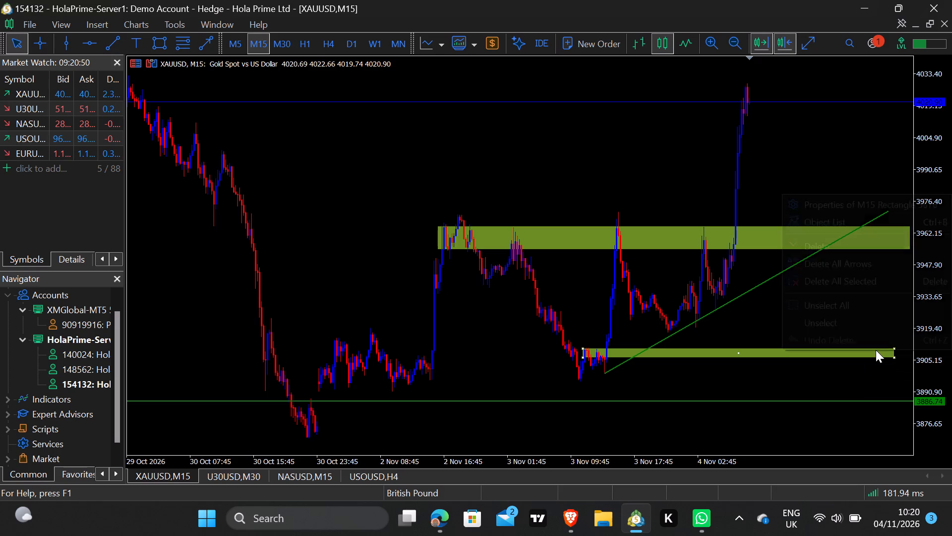
pyautogui.click(845, 241)
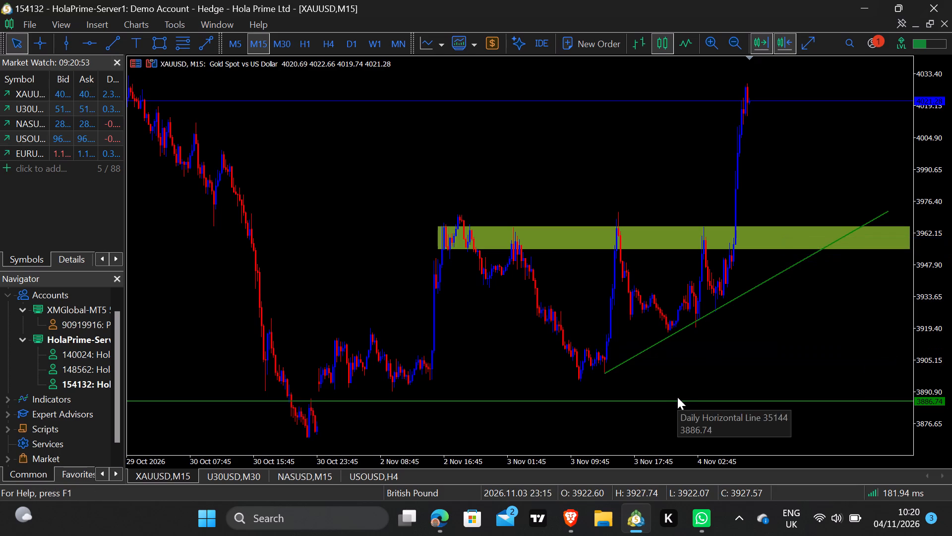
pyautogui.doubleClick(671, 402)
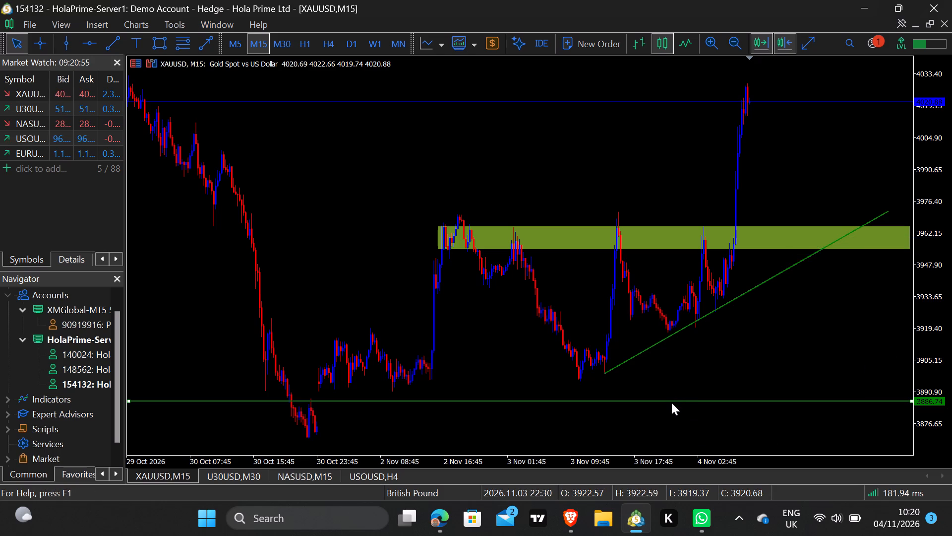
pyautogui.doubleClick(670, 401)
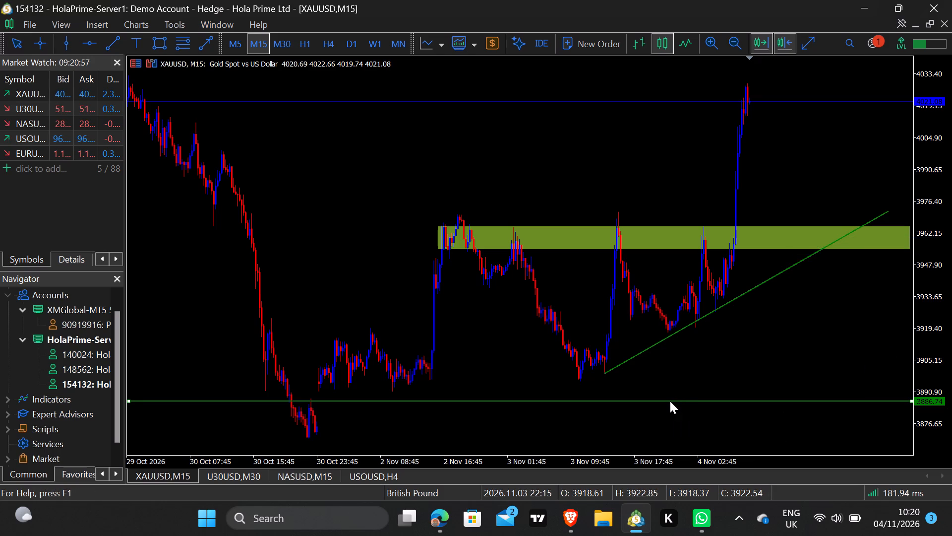
# Draw a narrow rectangle zone at about 3,907 to 3,910 from the 3 November low, stretching it past the latest candles to the chart's edge.
pyautogui.click(155, 46)
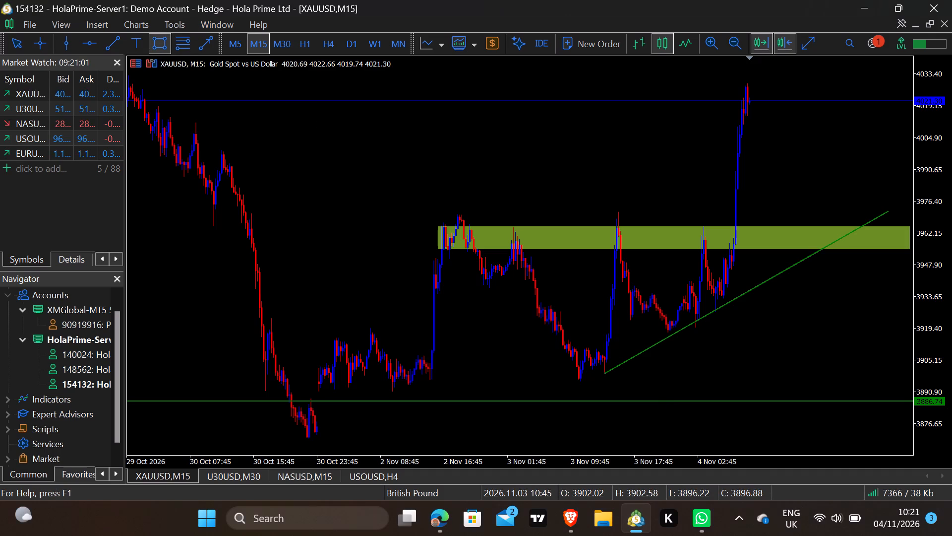
pyautogui.moveTo(580, 346); pyautogui.dragTo(830, 355)
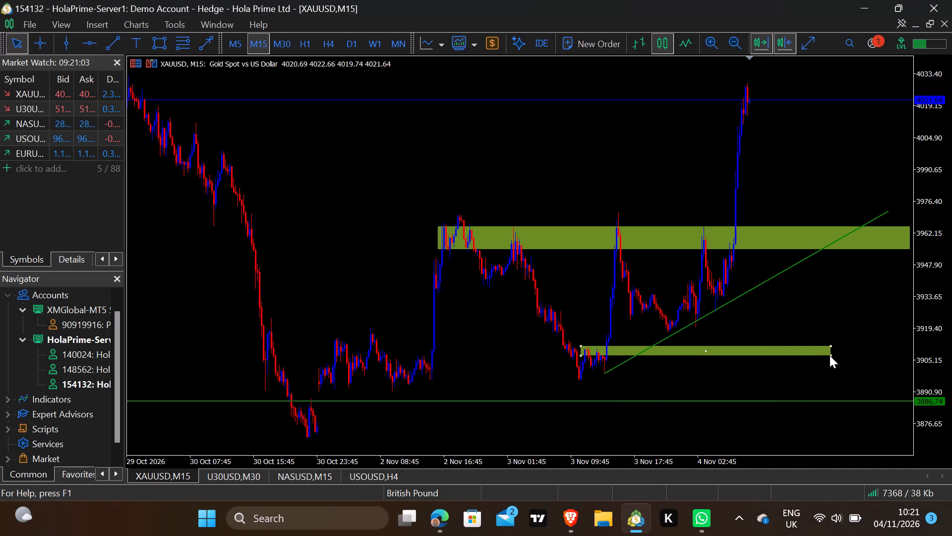
pyautogui.moveTo(830, 355); pyautogui.dragTo(904, 355)
pyautogui.moveTo(903, 345); pyautogui.dragTo(907, 346)
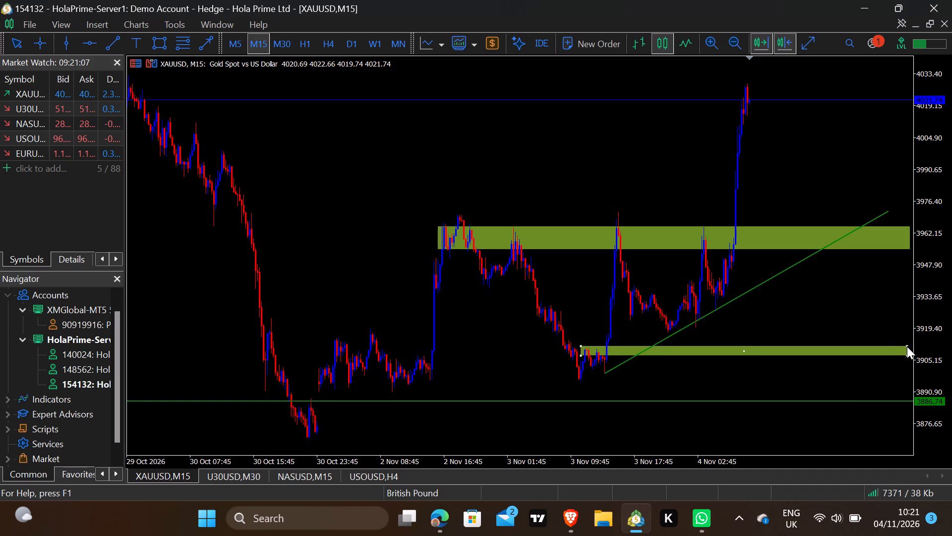
pyautogui.moveTo(907, 346); pyautogui.dragTo(907, 348)
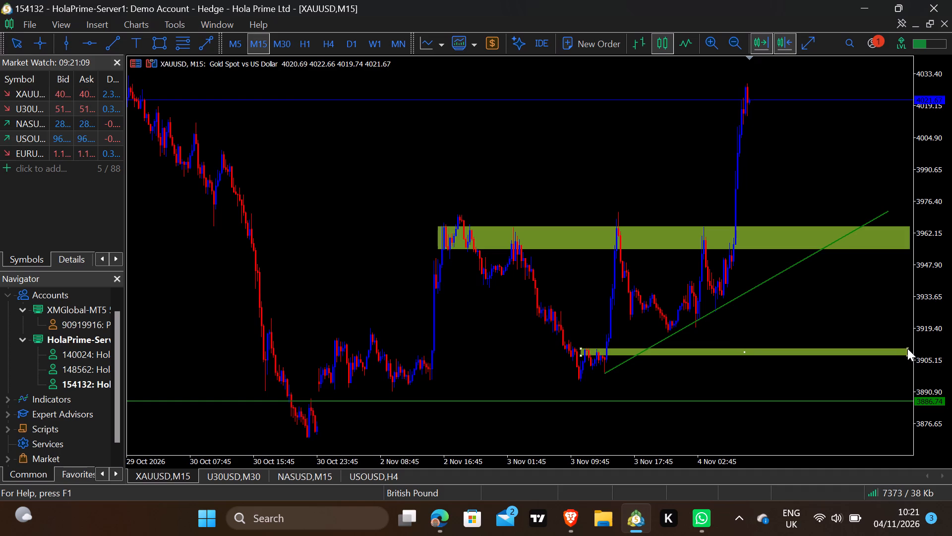
pyautogui.moveTo(907, 348); pyautogui.dragTo(911, 348)
pyautogui.doubleClick(911, 348)
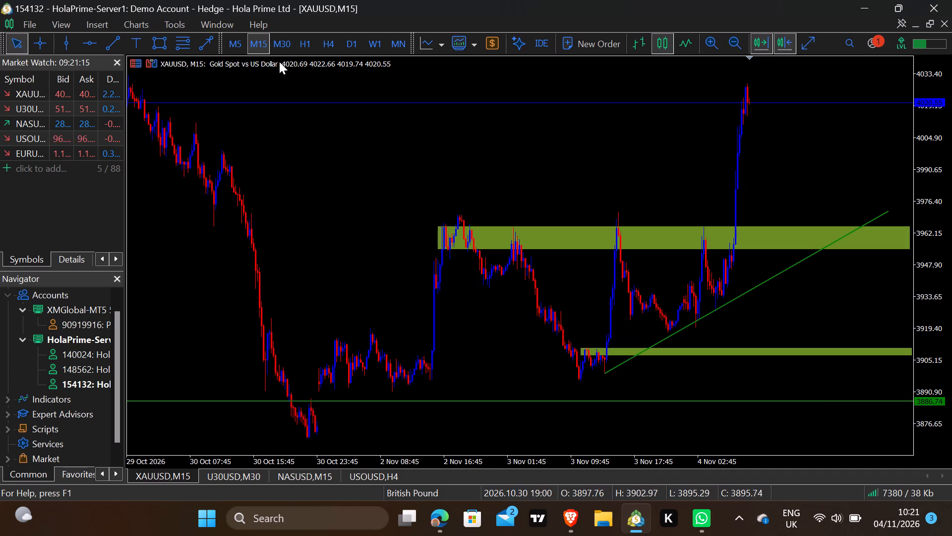
# On the M5 chart, adjust the narrow zone to about 3,907 to 3,911, starting near 11:20 on 3 November, and return to M15.
pyautogui.click(238, 47)
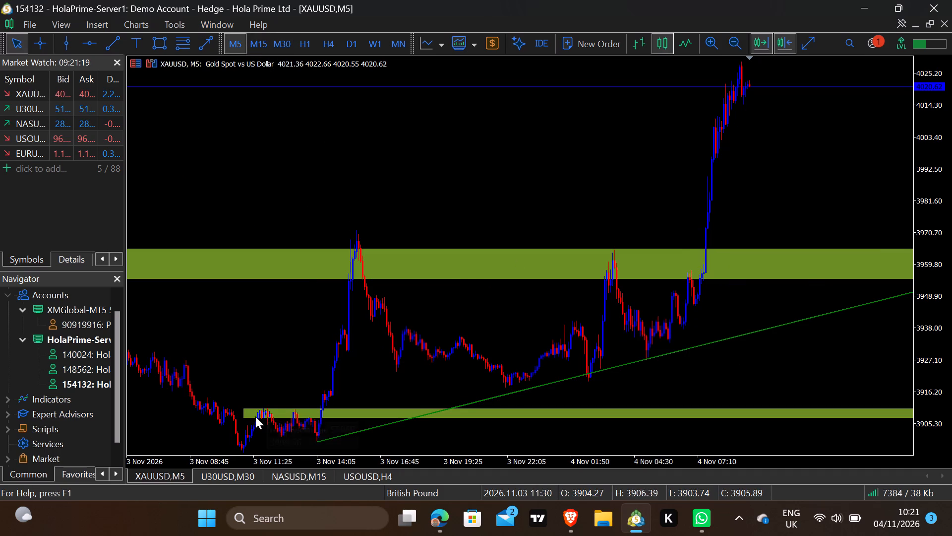
pyautogui.doubleClick(243, 410)
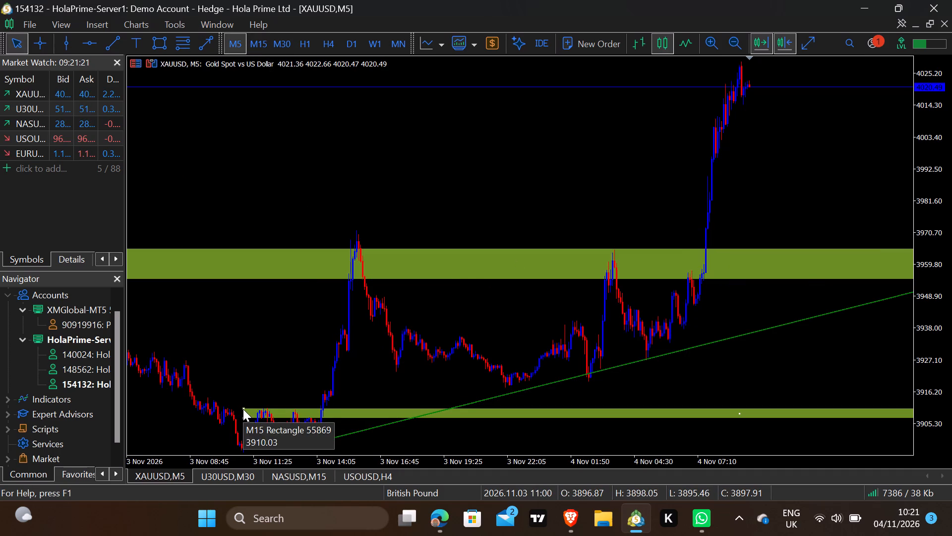
pyautogui.click(243, 407)
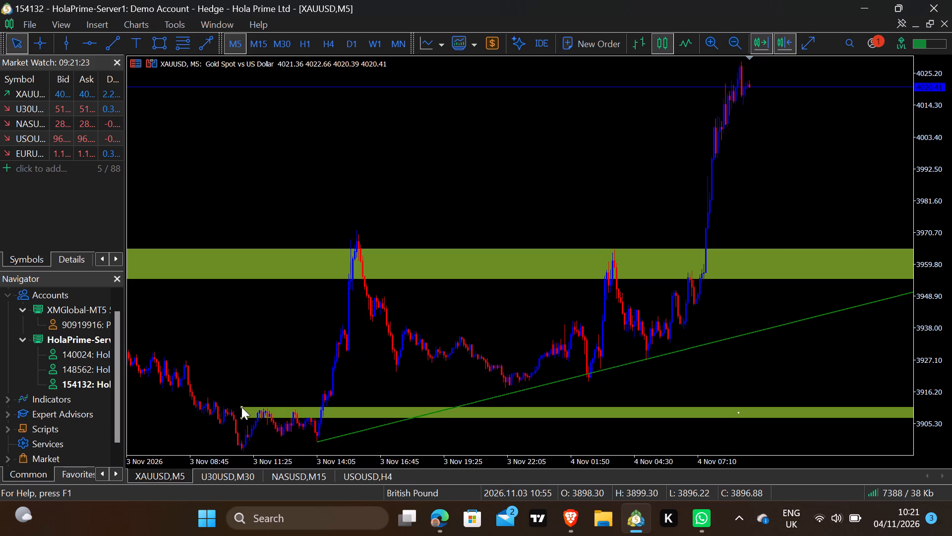
pyautogui.click(241, 407)
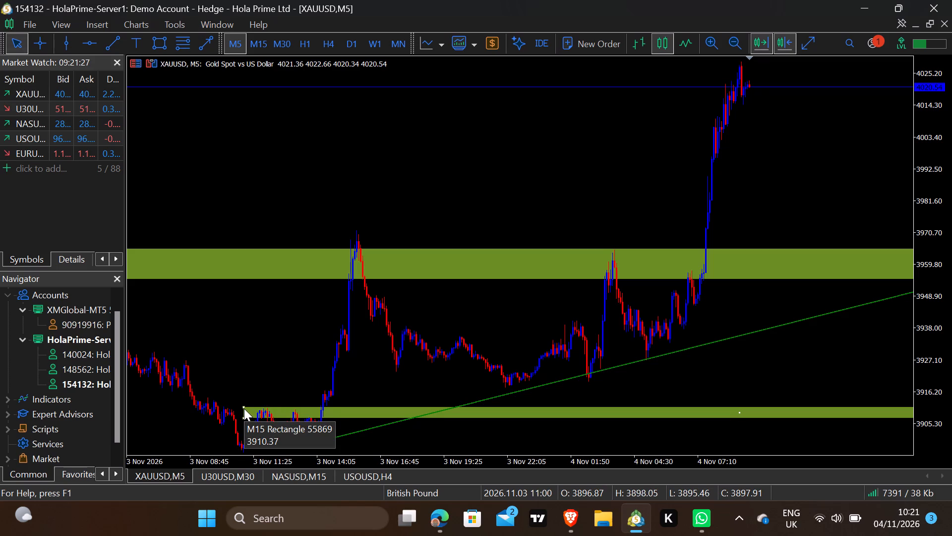
pyautogui.moveTo(738, 414); pyautogui.dragTo(744, 413)
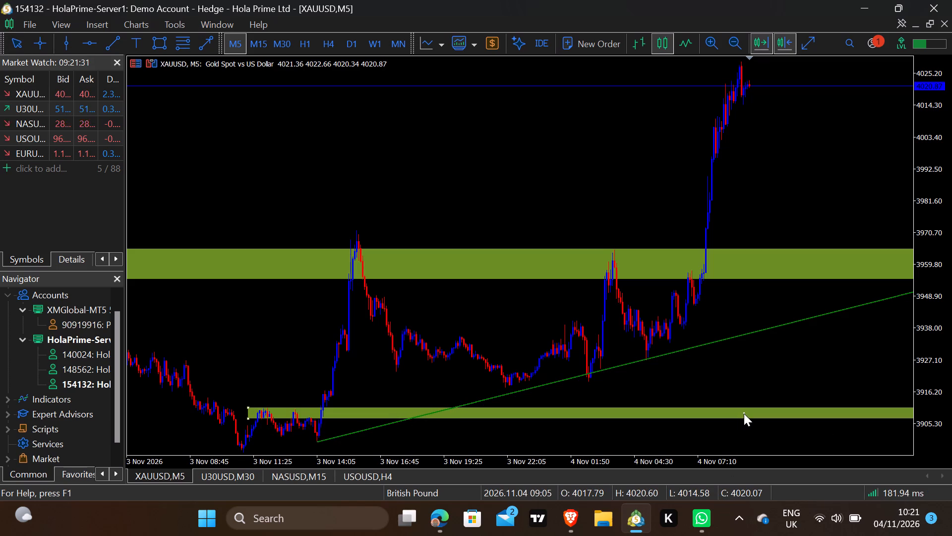
pyautogui.moveTo(744, 413); pyautogui.dragTo(742, 411)
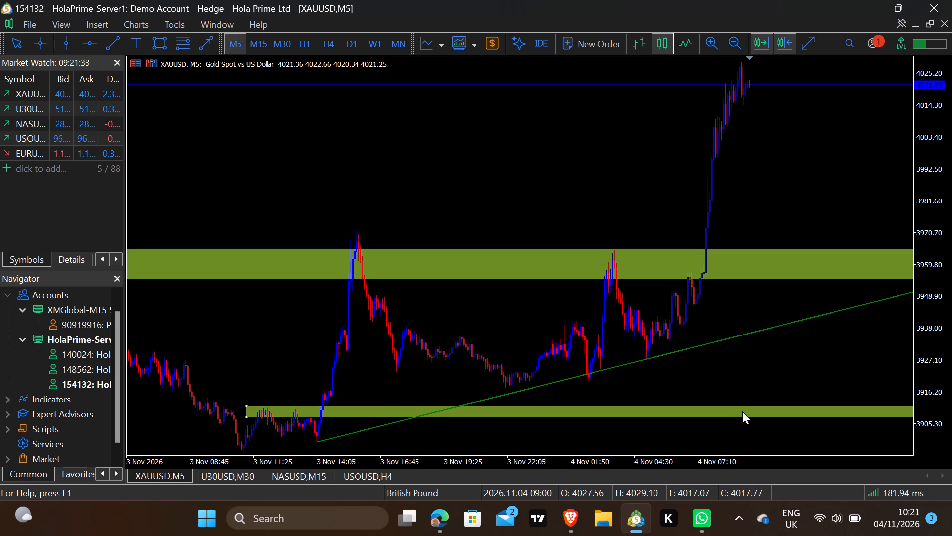
pyautogui.moveTo(742, 411); pyautogui.dragTo(748, 413)
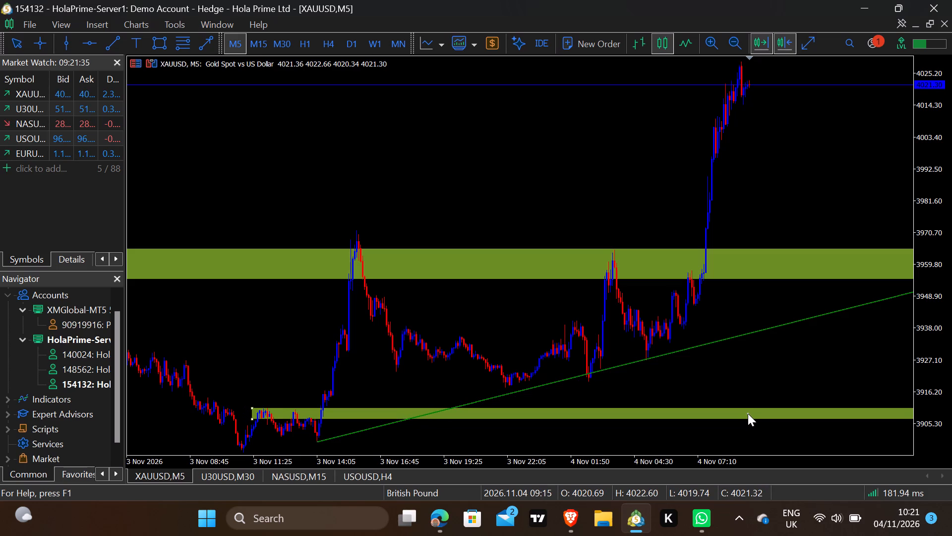
pyautogui.doubleClick(748, 413)
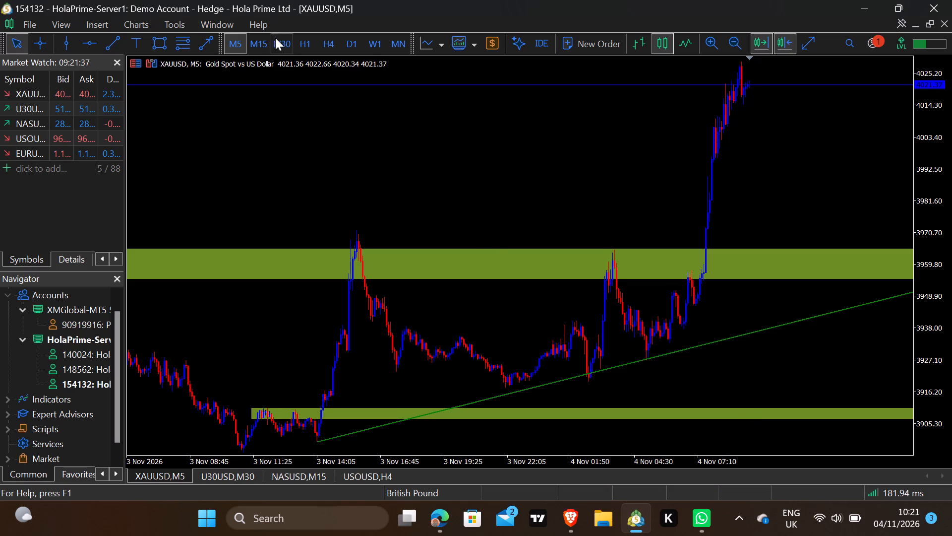
pyautogui.click(264, 43)
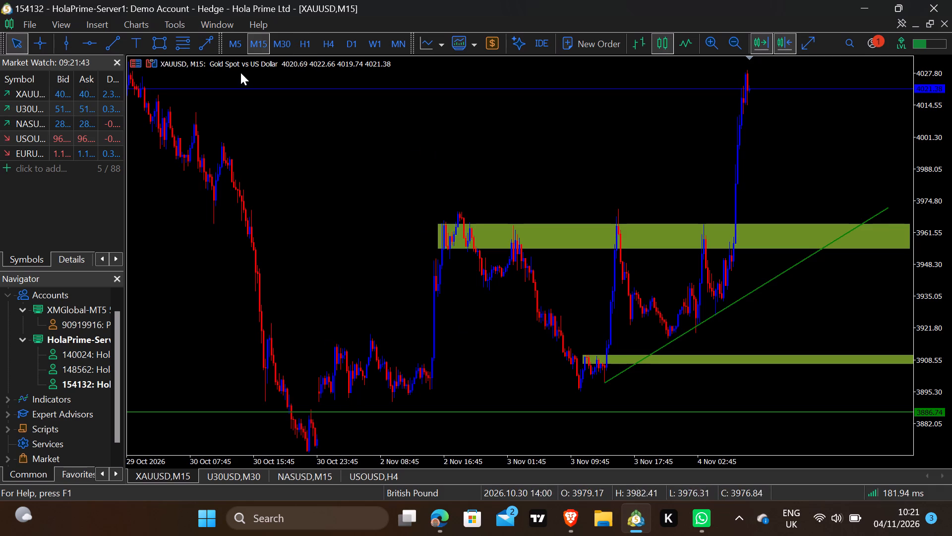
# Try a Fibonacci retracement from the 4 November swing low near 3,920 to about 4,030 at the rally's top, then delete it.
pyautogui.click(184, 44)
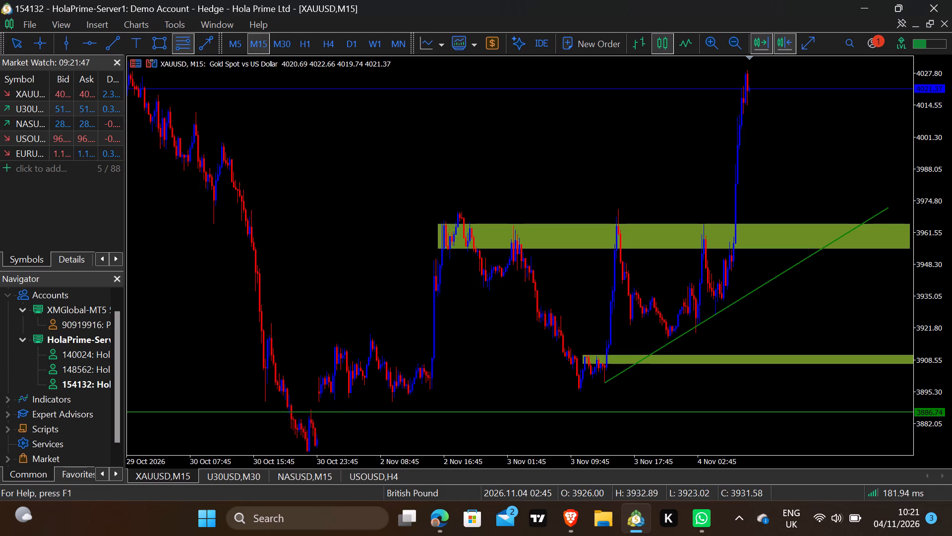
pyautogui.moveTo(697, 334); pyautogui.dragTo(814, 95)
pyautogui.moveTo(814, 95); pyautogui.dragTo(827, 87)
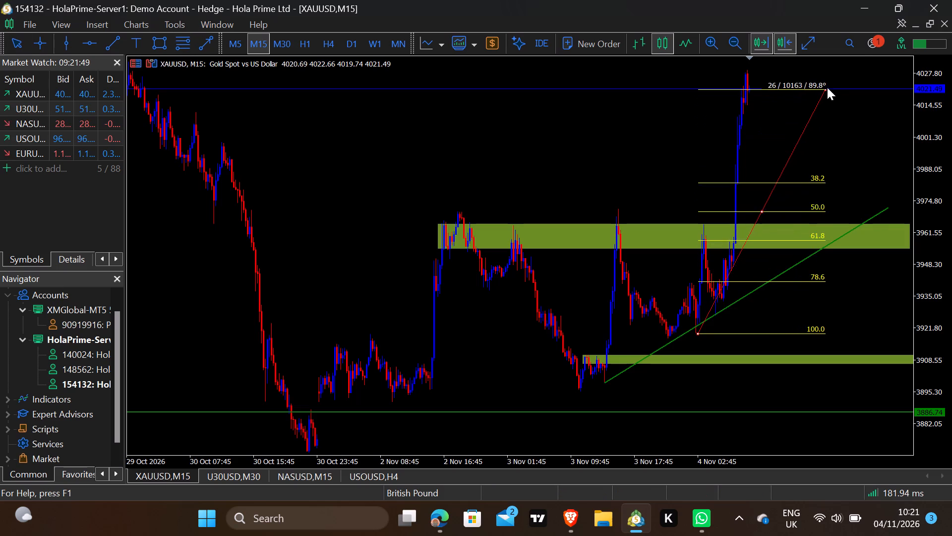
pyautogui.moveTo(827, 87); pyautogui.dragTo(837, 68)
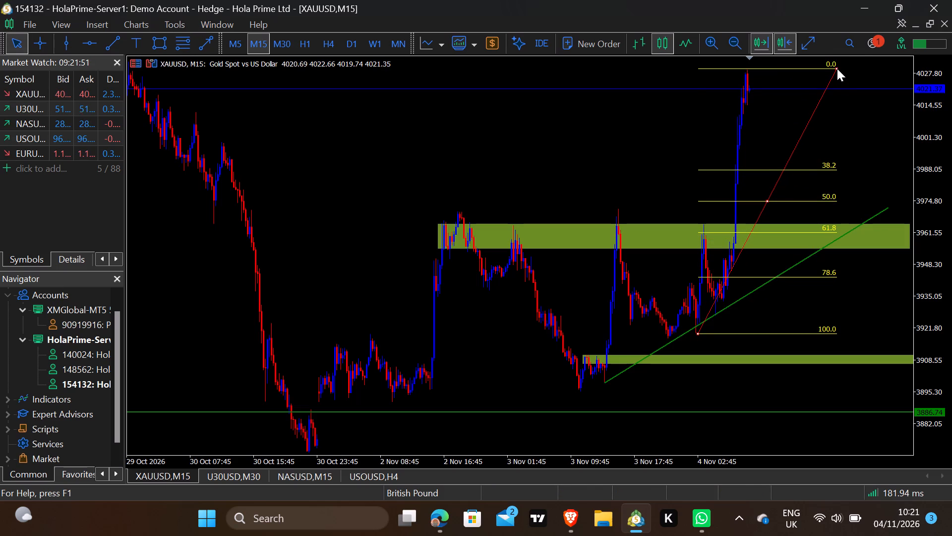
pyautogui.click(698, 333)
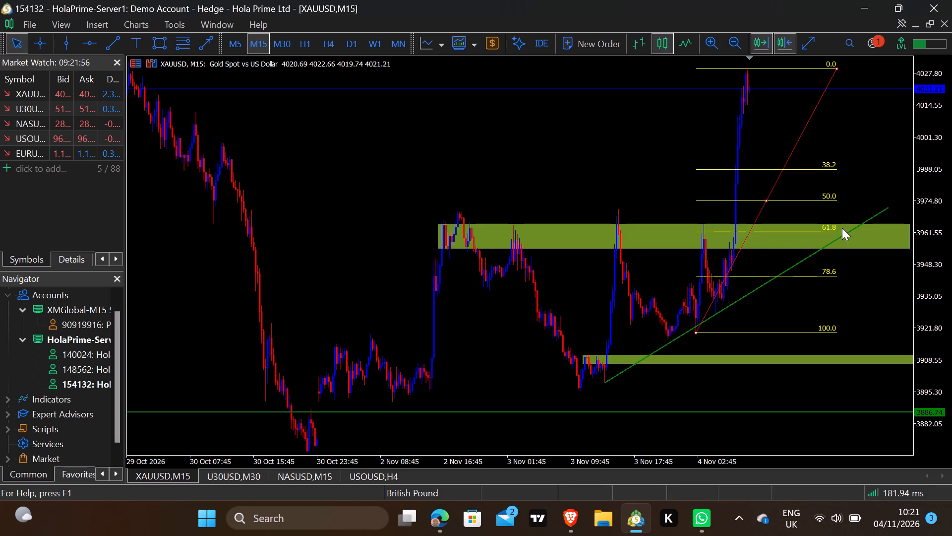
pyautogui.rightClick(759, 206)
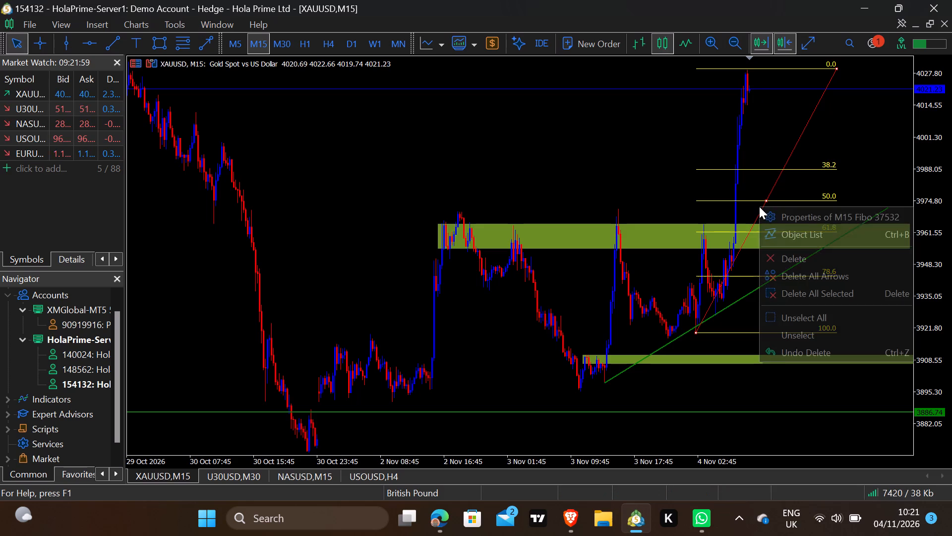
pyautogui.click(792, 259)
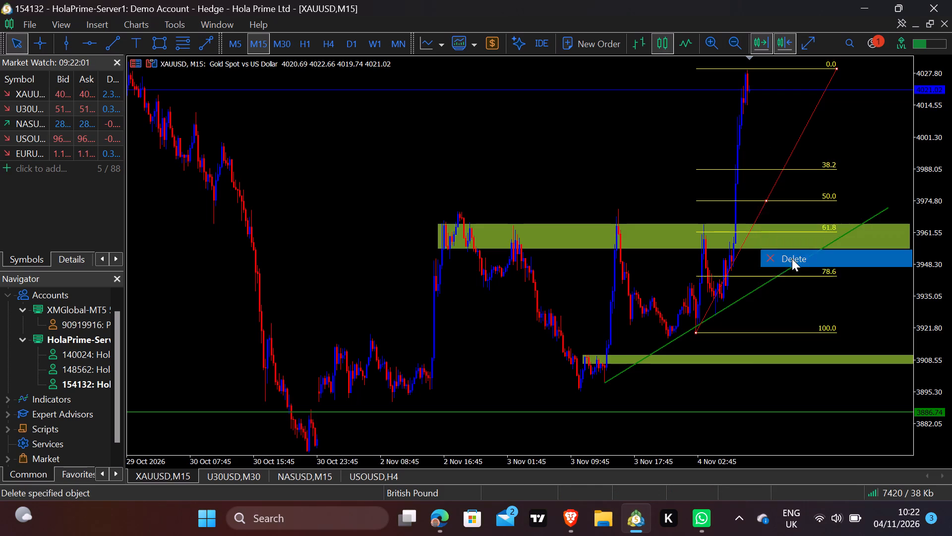
# Switch to Edge, reload QuikStrike's gold EOD Volume chart, examine put and call volume around the 3925 strike, and return to MetaTrader.
pyautogui.moveTo(628, 522); pyautogui.dragTo(614, 524)
pyautogui.click(614, 524)
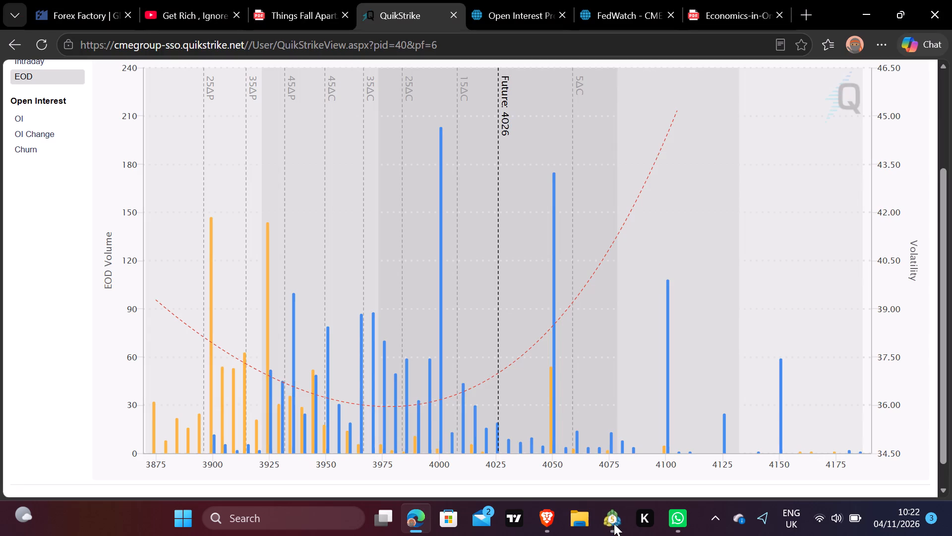
pyautogui.click(39, 49)
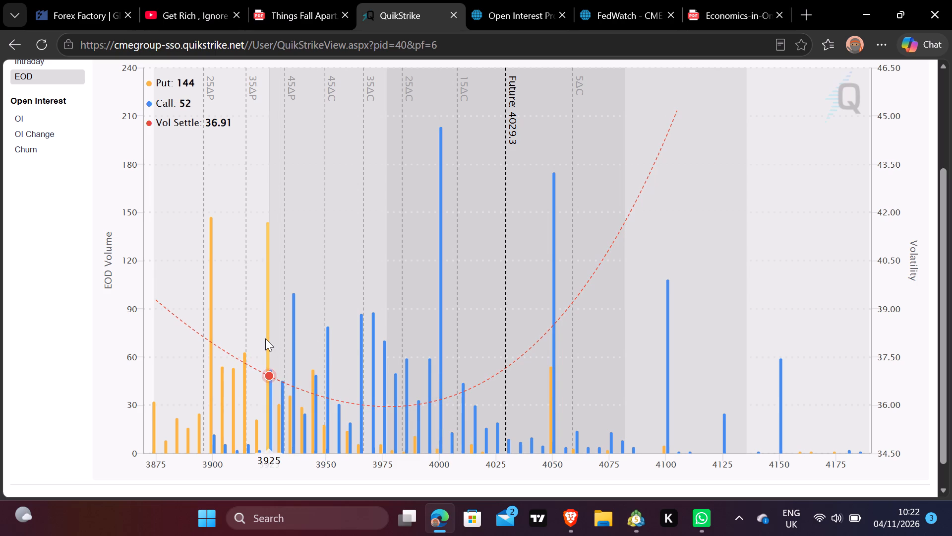
pyautogui.click(632, 518)
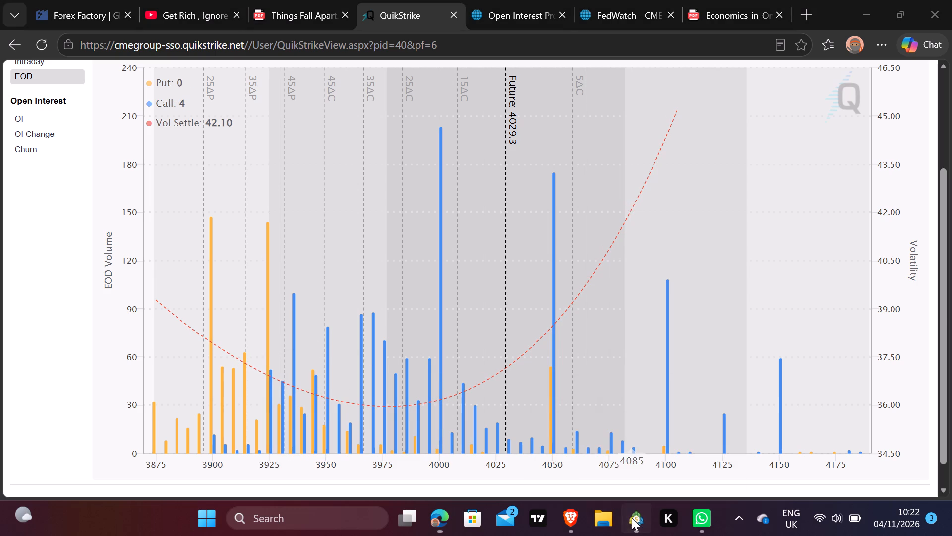
# Place a horizontal line at about 4,000 on the gold M15 chart, check it on M5, and return to M15.
pyautogui.hotkey('ctrl', 'f')
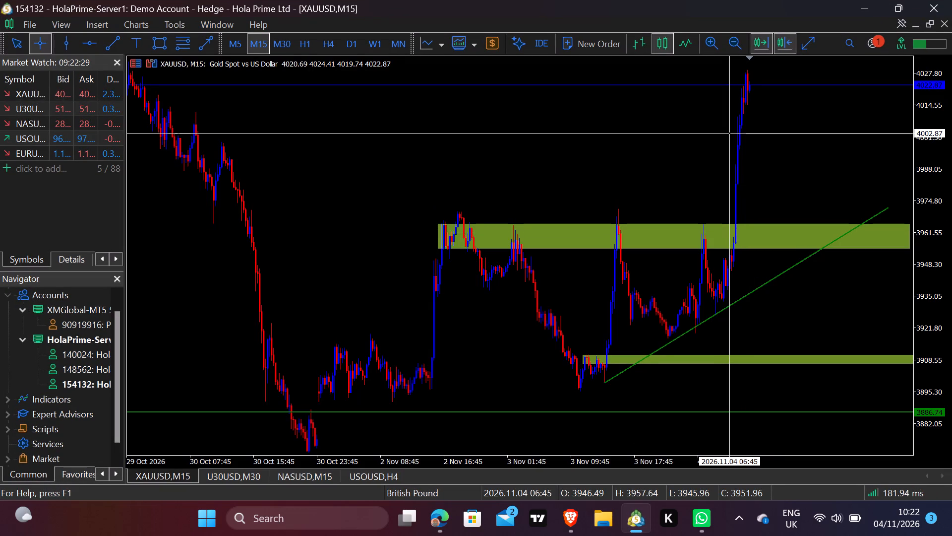
pyautogui.click(754, 139)
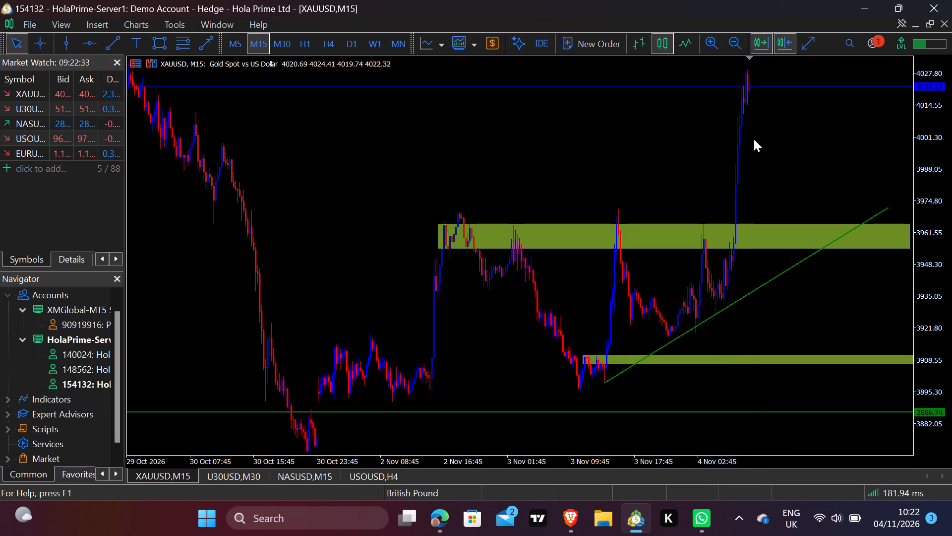
pyautogui.click(94, 42)
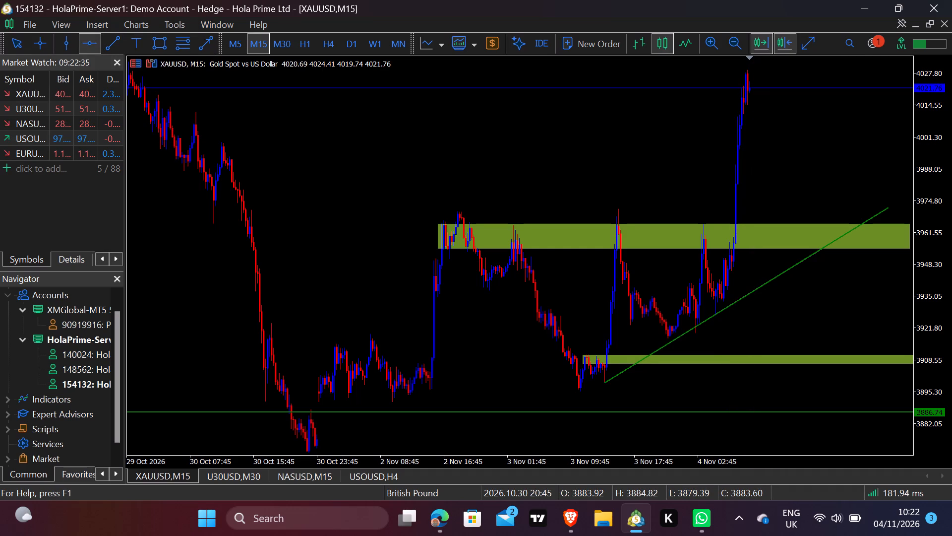
pyautogui.click(294, 138)
pyautogui.moveTo(294, 138); pyautogui.dragTo(301, 140)
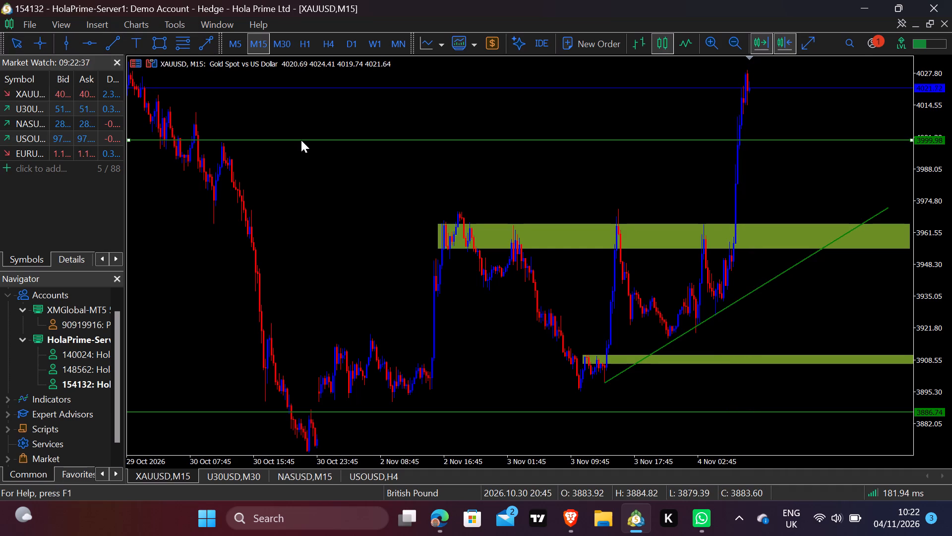
pyautogui.moveTo(301, 140); pyautogui.dragTo(300, 139)
pyautogui.doubleClick(300, 139)
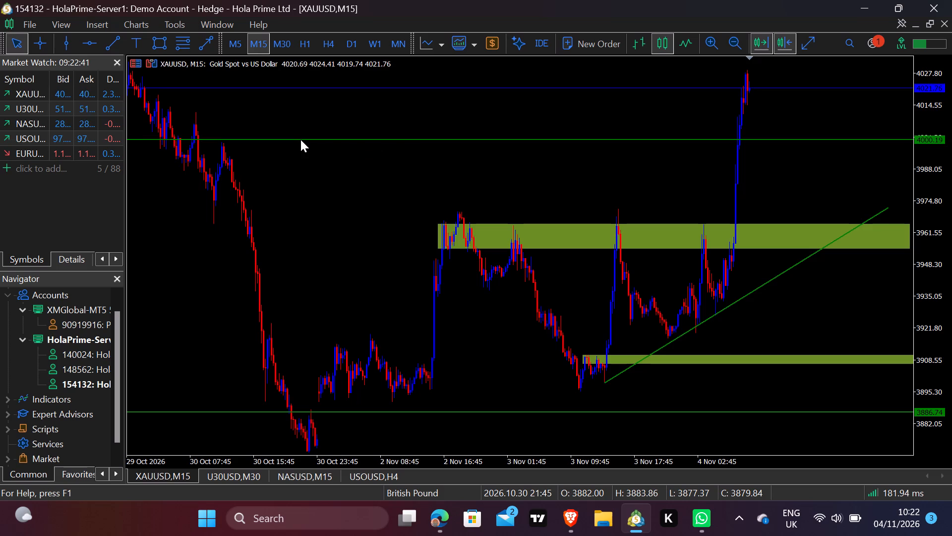
pyautogui.click(233, 44)
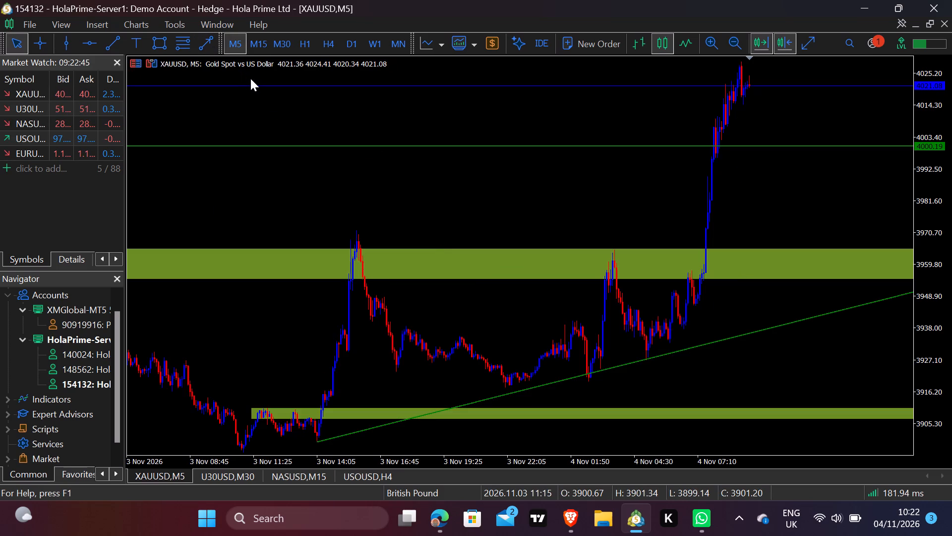
pyautogui.click(252, 51)
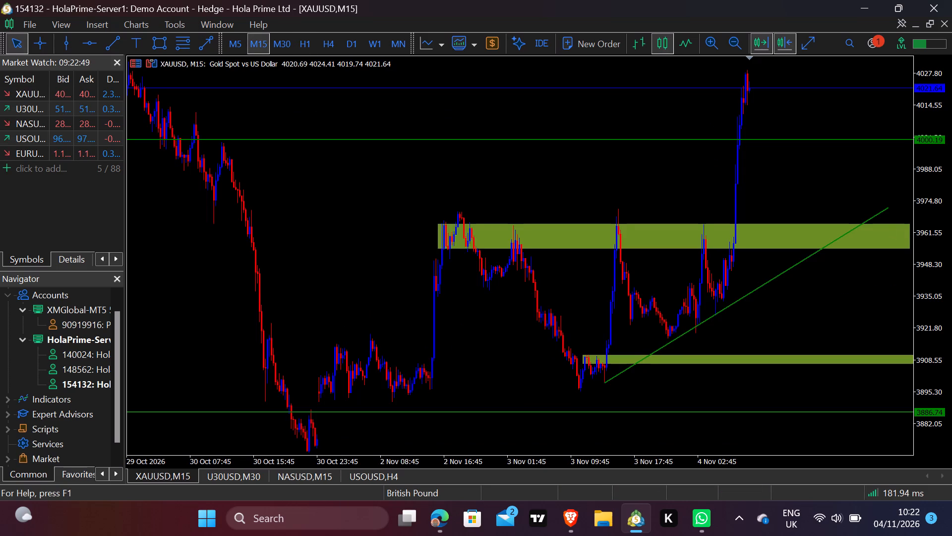
pyautogui.moveTo(944, 235); pyautogui.dragTo(944, 239)
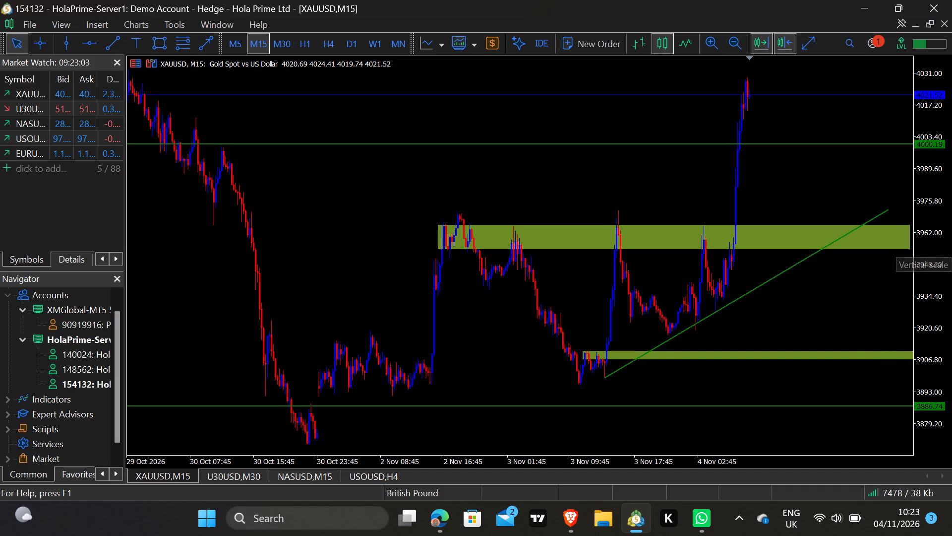
# Switch to Edge and examine call and put open interest across strikes 3865 to 4015 in CME's gold Open Interest Matrix.
pyautogui.click(449, 519)
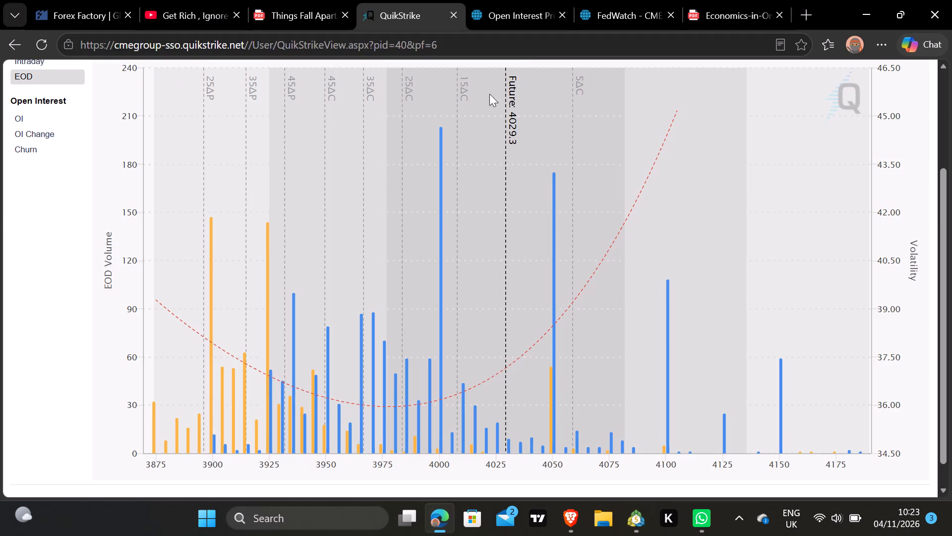
pyautogui.click(497, 26)
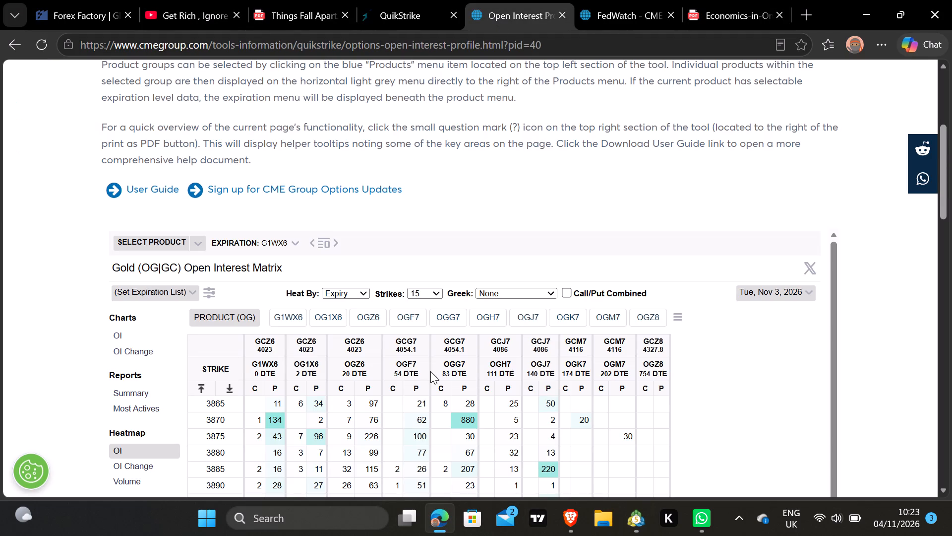
pyautogui.moveTo(947, 188); pyautogui.dragTo(948, 215)
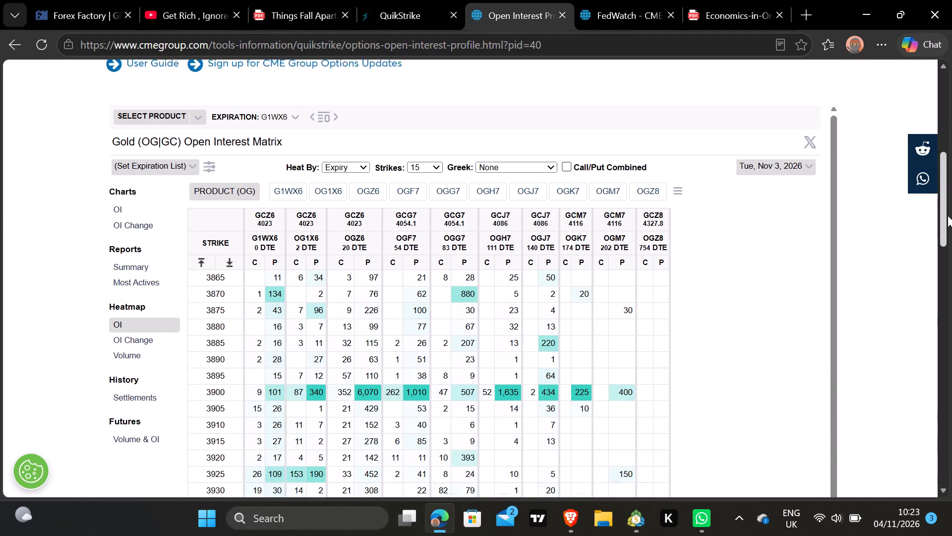
pyautogui.moveTo(948, 215); pyautogui.dragTo(948, 238)
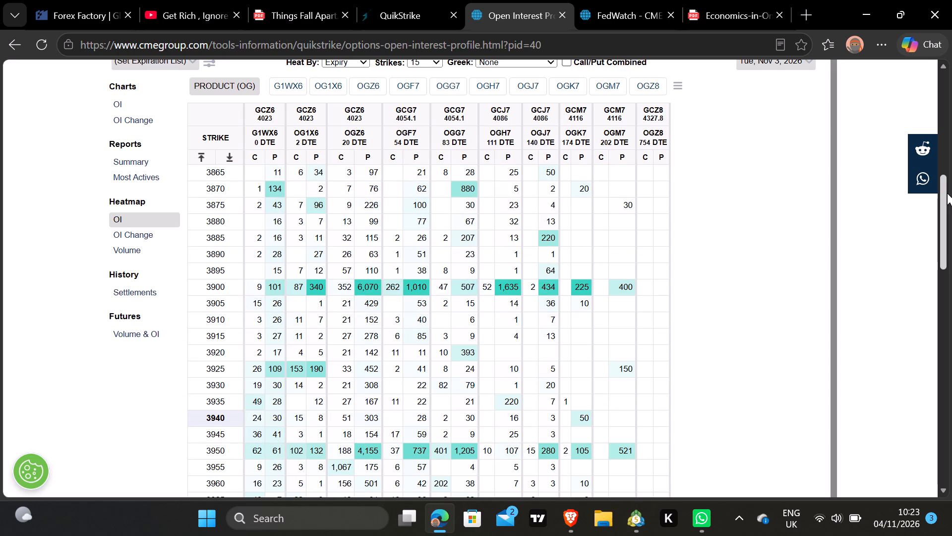
pyautogui.moveTo(946, 193); pyautogui.dragTo(946, 229)
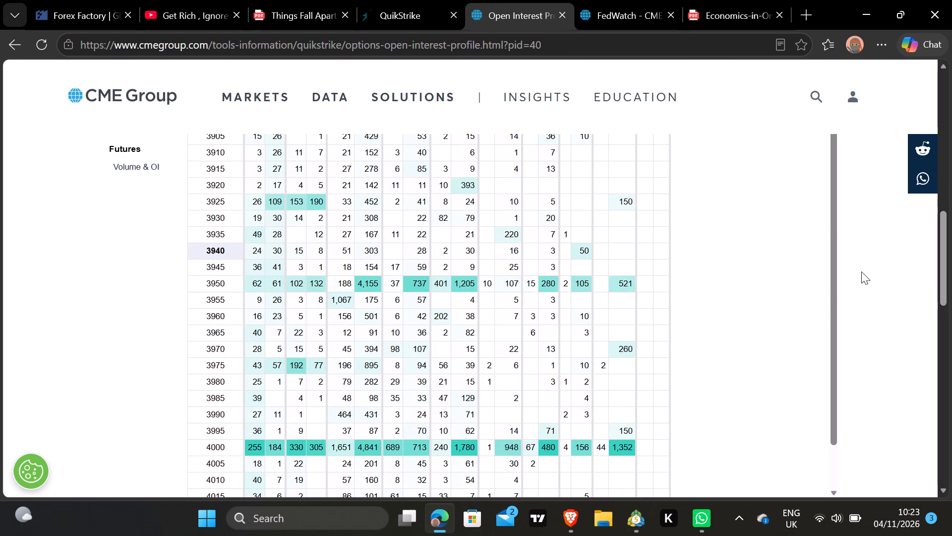
pyautogui.moveTo(939, 256); pyautogui.dragTo(939, 237)
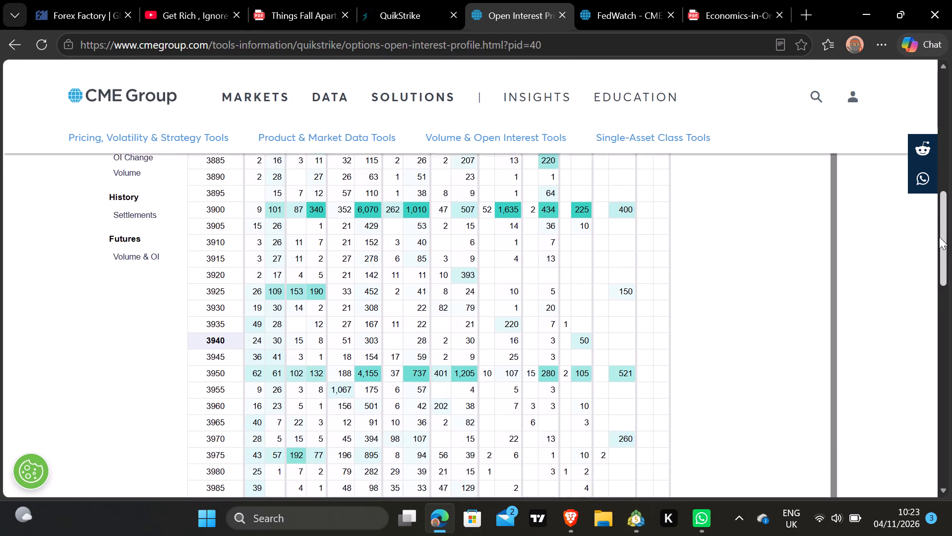
pyautogui.moveTo(939, 237); pyautogui.dragTo(946, 244)
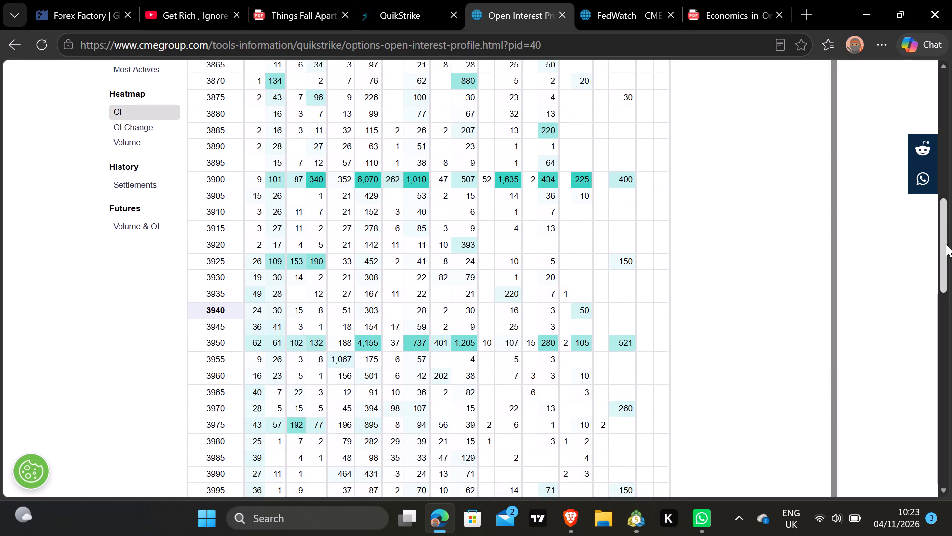
pyautogui.moveTo(946, 244); pyautogui.dragTo(946, 246)
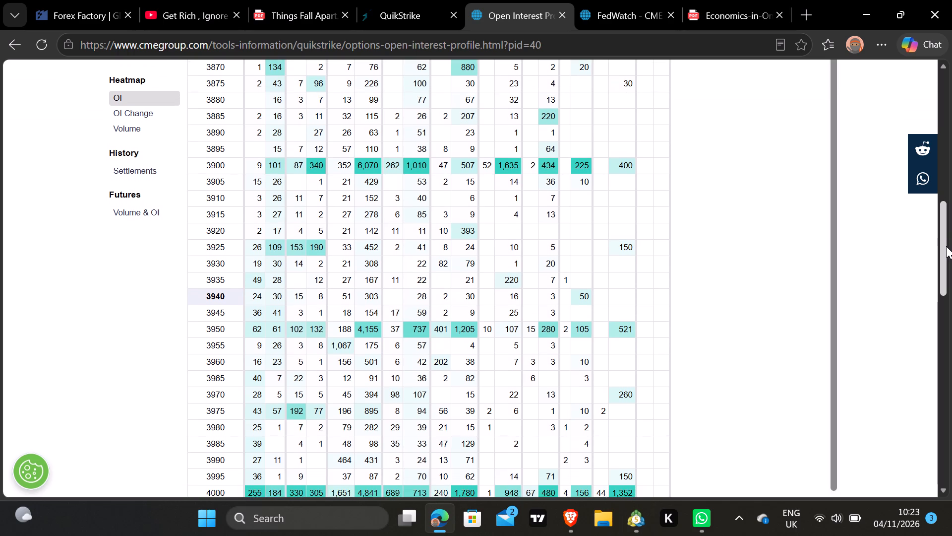
pyautogui.moveTo(946, 246); pyautogui.dragTo(945, 203)
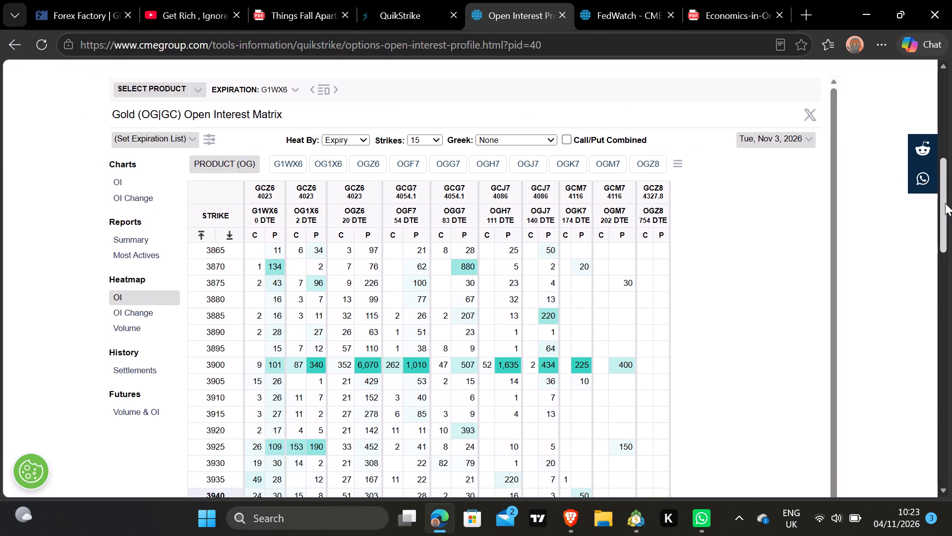
pyautogui.moveTo(945, 203); pyautogui.dragTo(947, 234)
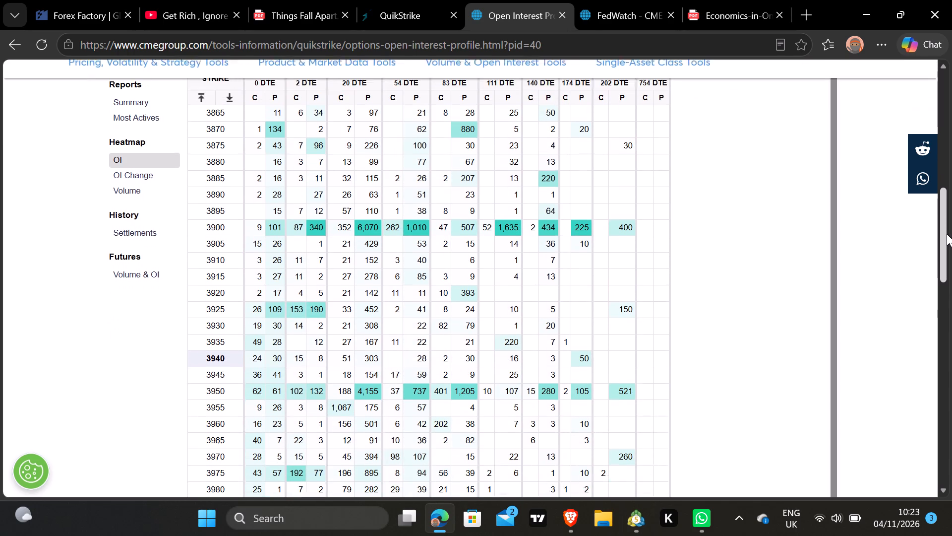
pyautogui.moveTo(947, 234); pyautogui.dragTo(947, 247)
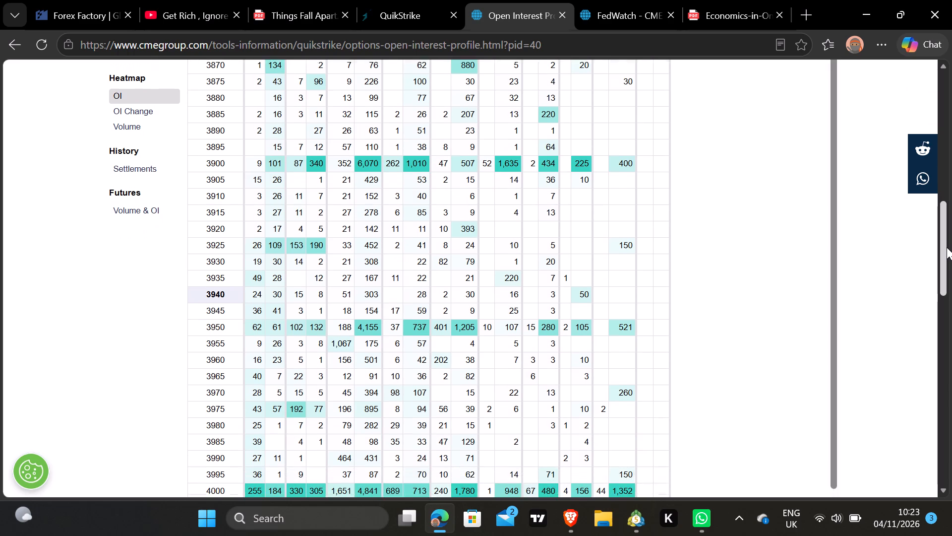
pyautogui.moveTo(947, 247); pyautogui.dragTo(947, 270)
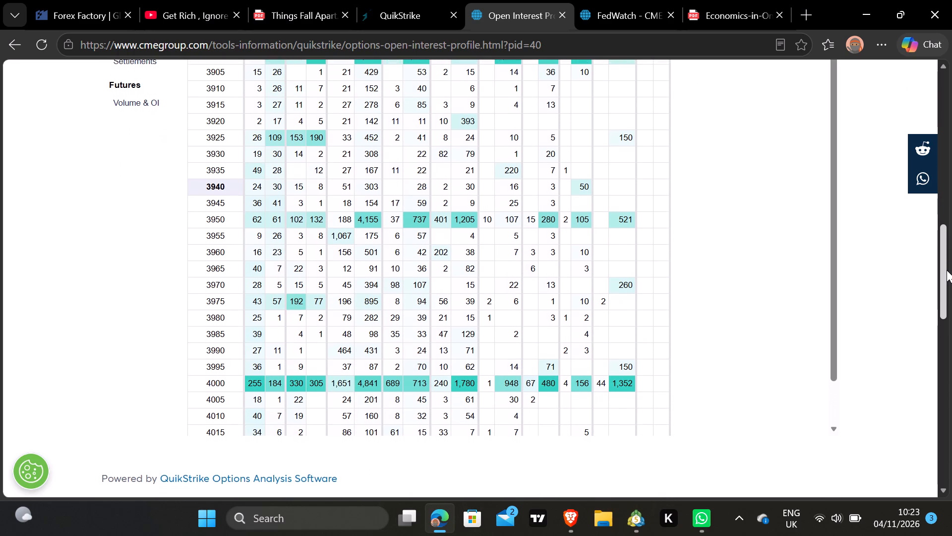
pyautogui.moveTo(947, 270); pyautogui.dragTo(947, 270)
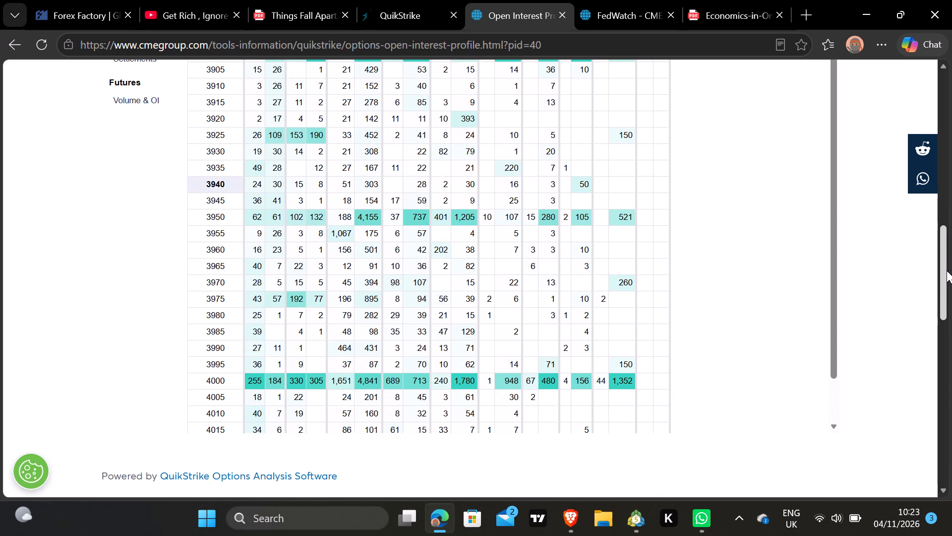
pyautogui.moveTo(947, 270); pyautogui.dragTo(934, 189)
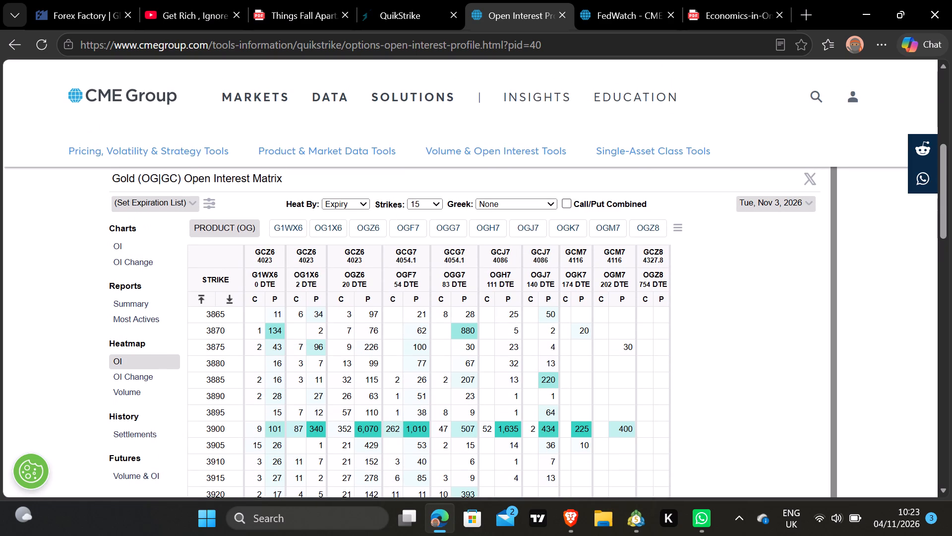
pyautogui.click(357, 204)
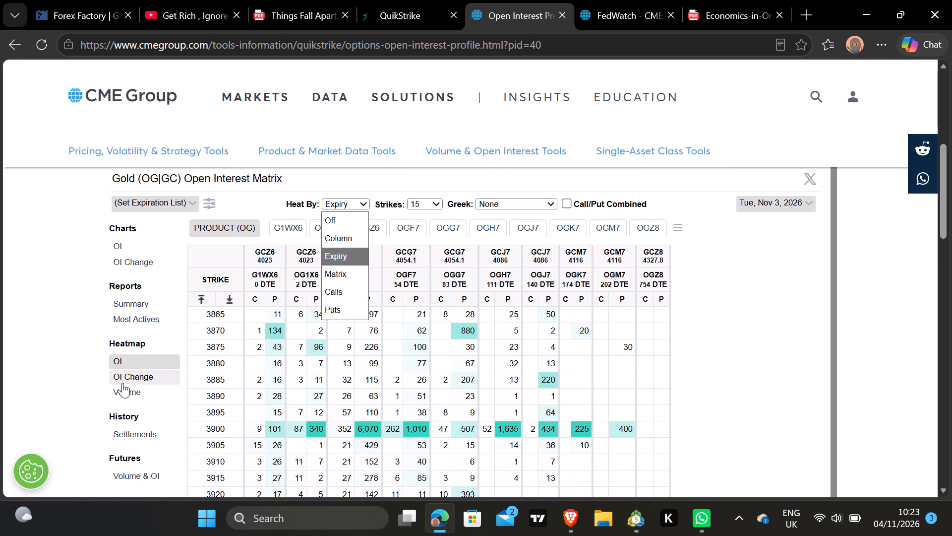
# Open the gold OI Change heatmap and examine call and put changes across strikes 3865 to 4015.
pyautogui.click(127, 376)
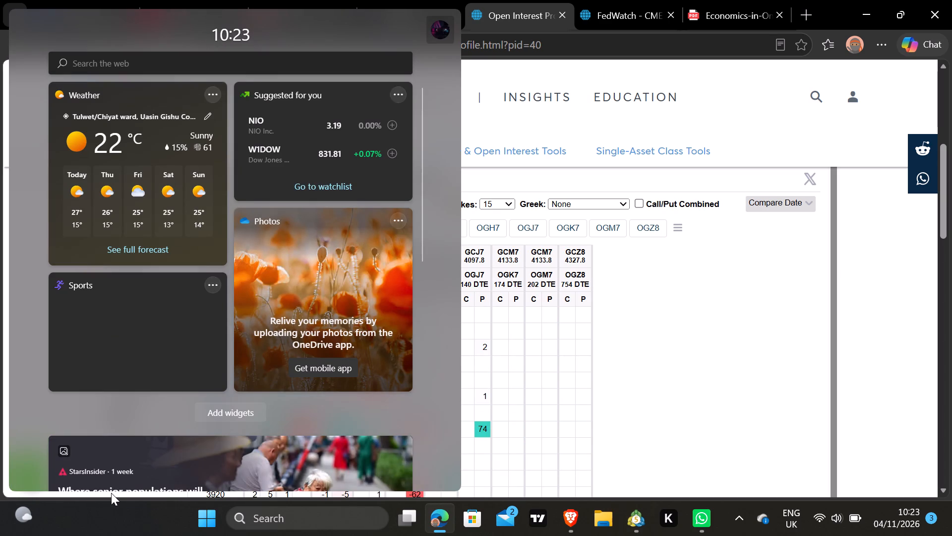
pyautogui.click(26, 513)
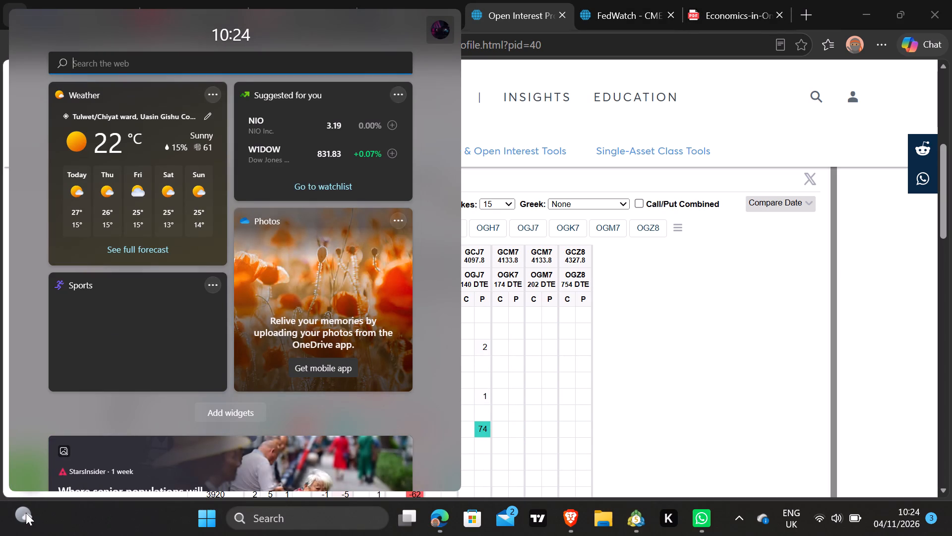
pyautogui.click(26, 513)
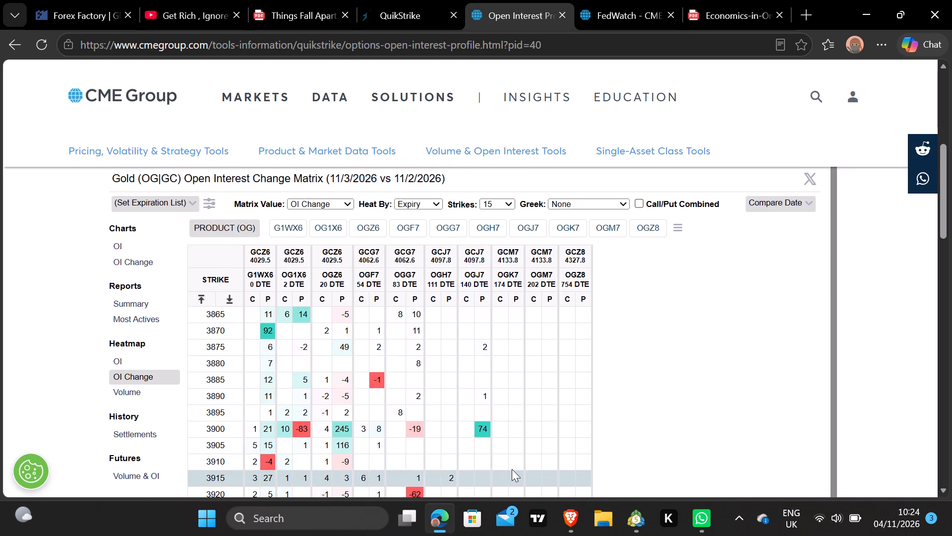
pyautogui.moveTo(944, 217); pyautogui.dragTo(946, 259)
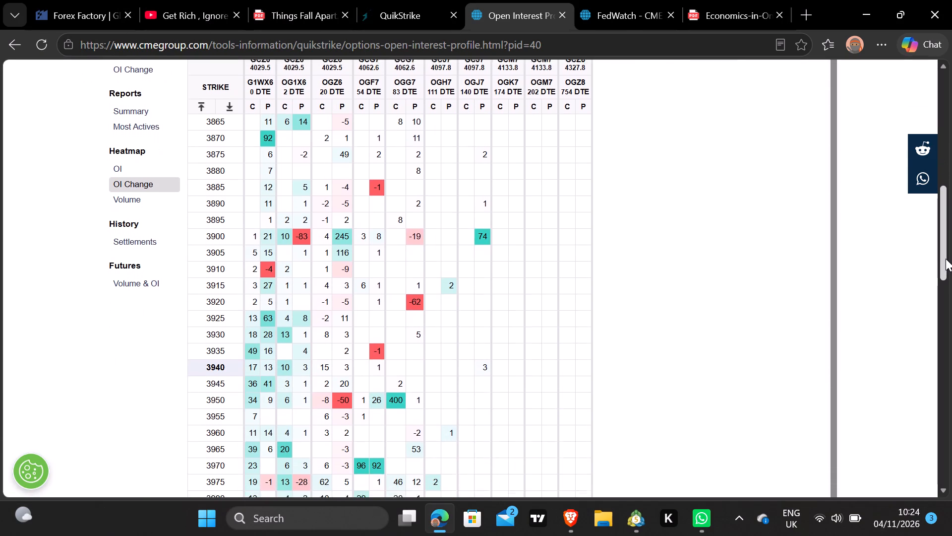
pyautogui.moveTo(946, 259); pyautogui.dragTo(941, 272)
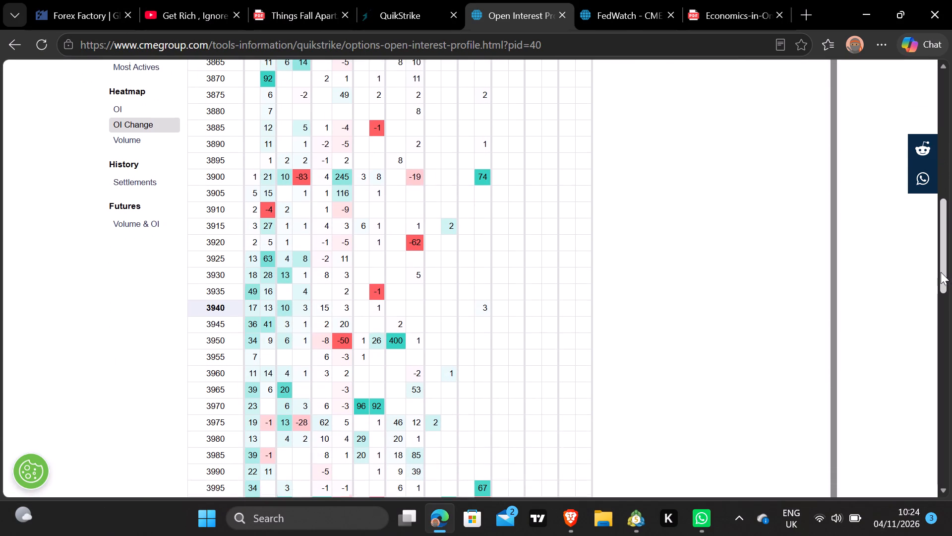
pyautogui.moveTo(941, 272); pyautogui.dragTo(937, 286)
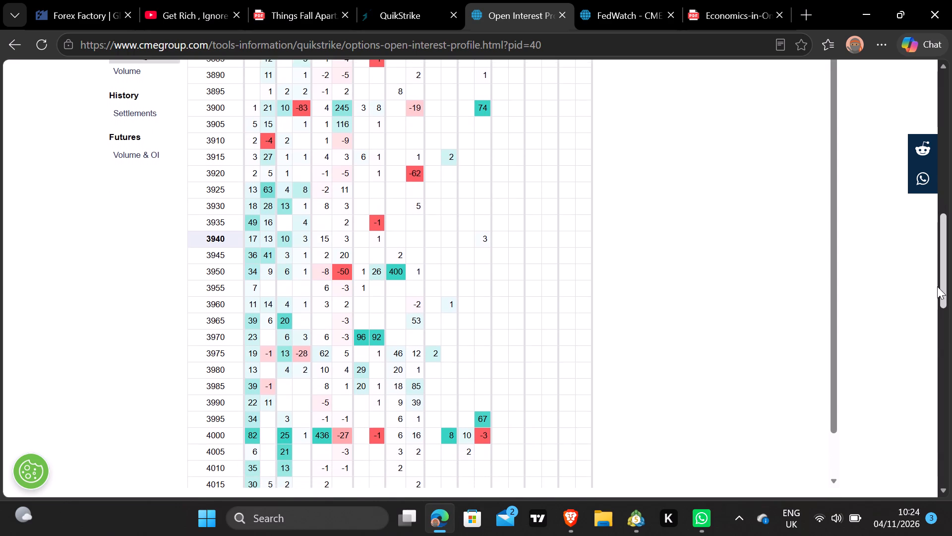
pyautogui.moveTo(937, 286); pyautogui.dragTo(940, 303)
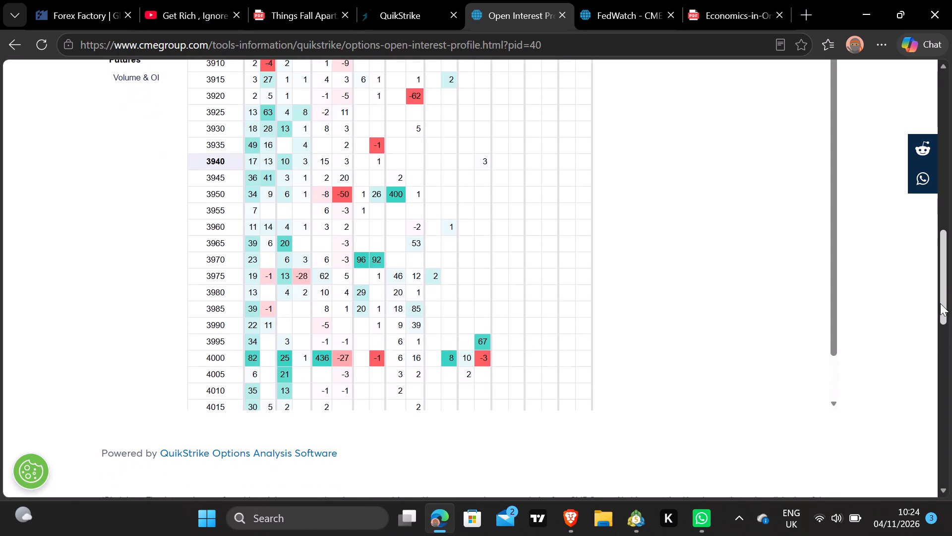
pyautogui.moveTo(940, 303); pyautogui.dragTo(941, 303)
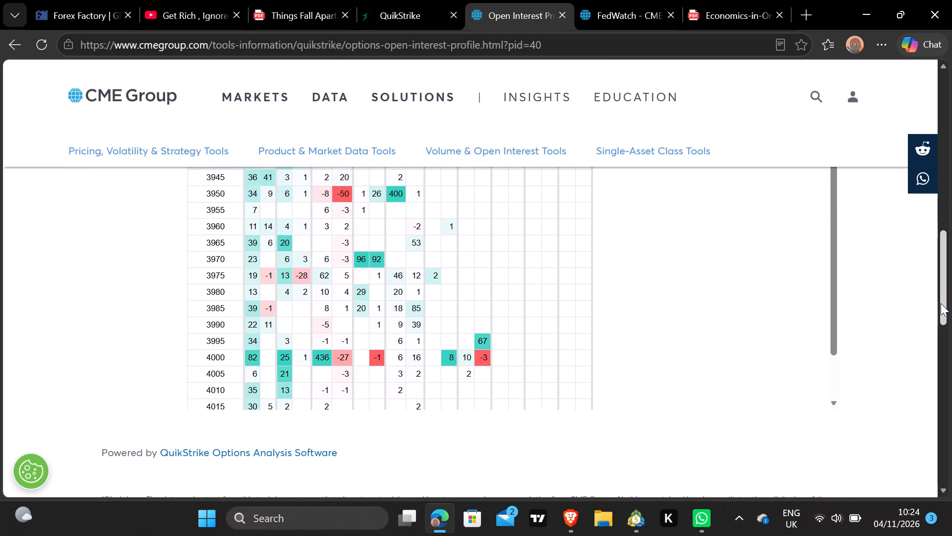
pyautogui.moveTo(941, 303); pyautogui.dragTo(938, 278)
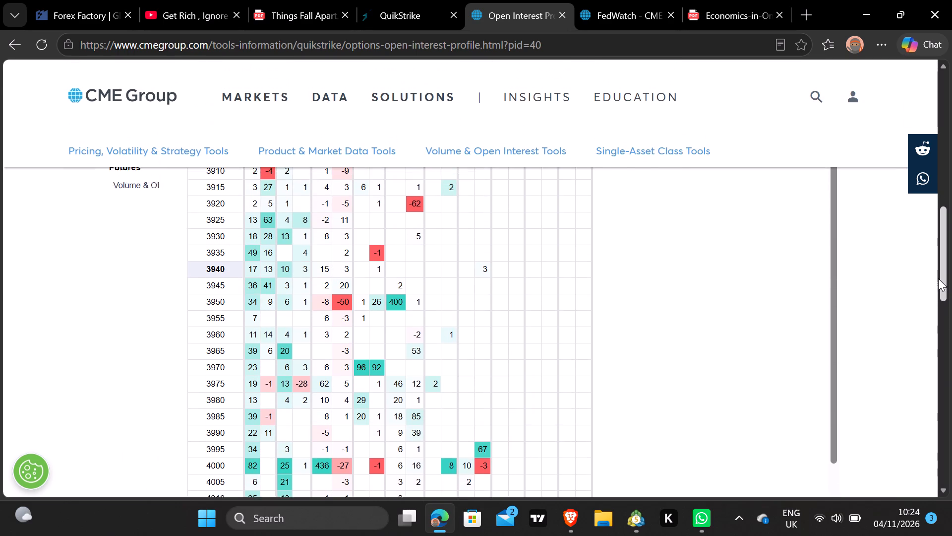
pyautogui.moveTo(938, 278); pyautogui.dragTo(939, 228)
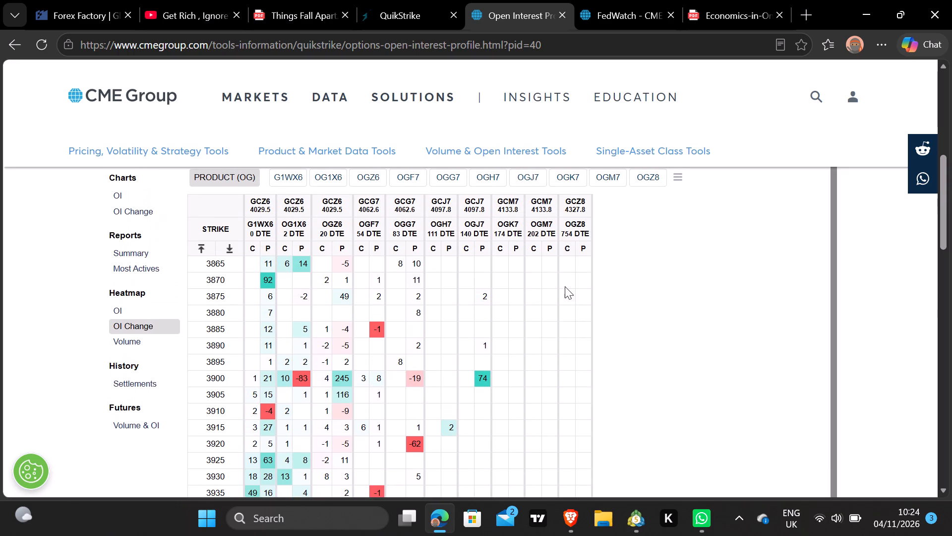
# Shift the gold OI Change heatmap to strikes from 3985 up, check MetaTrader's gold M15 chart, and examine call and put changes up to 4135 in Edge.
pyautogui.click(226, 249)
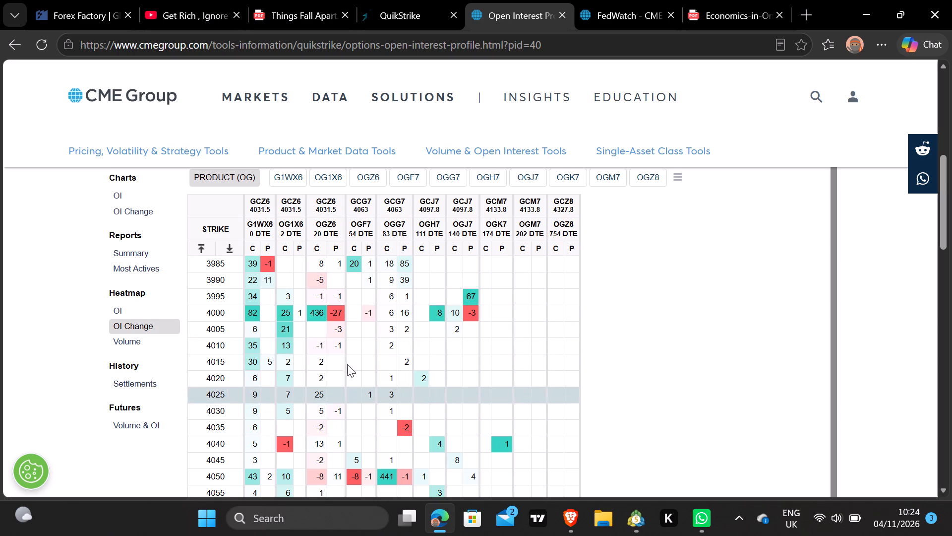
pyautogui.click(945, 212)
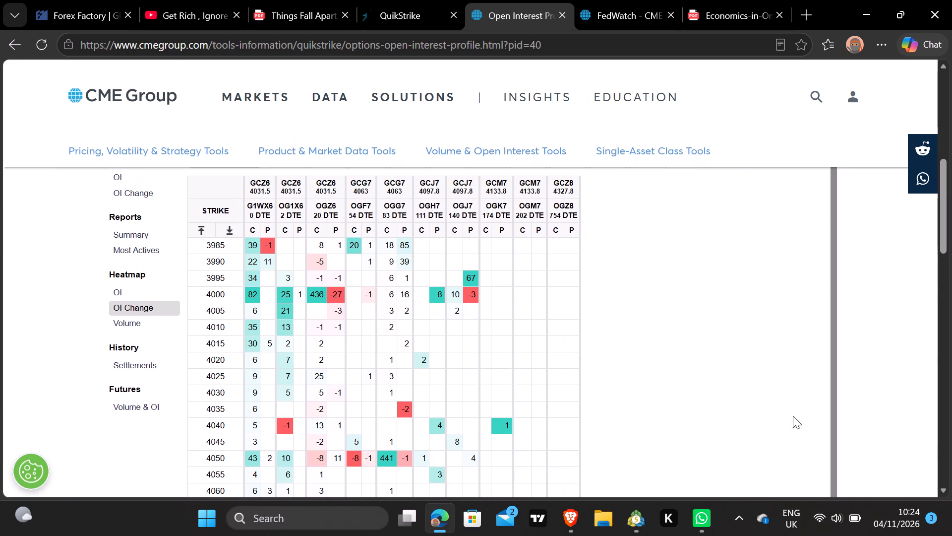
pyautogui.click(635, 523)
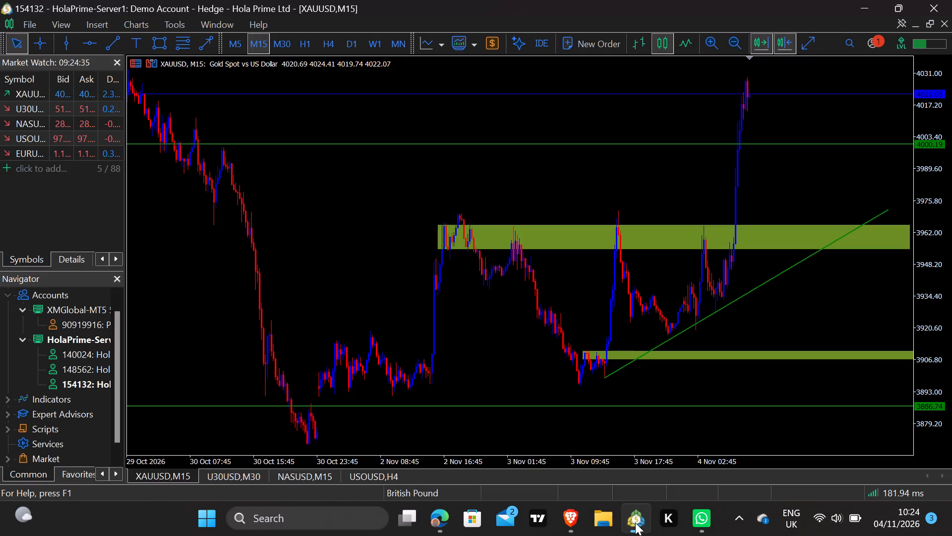
pyautogui.click(635, 523)
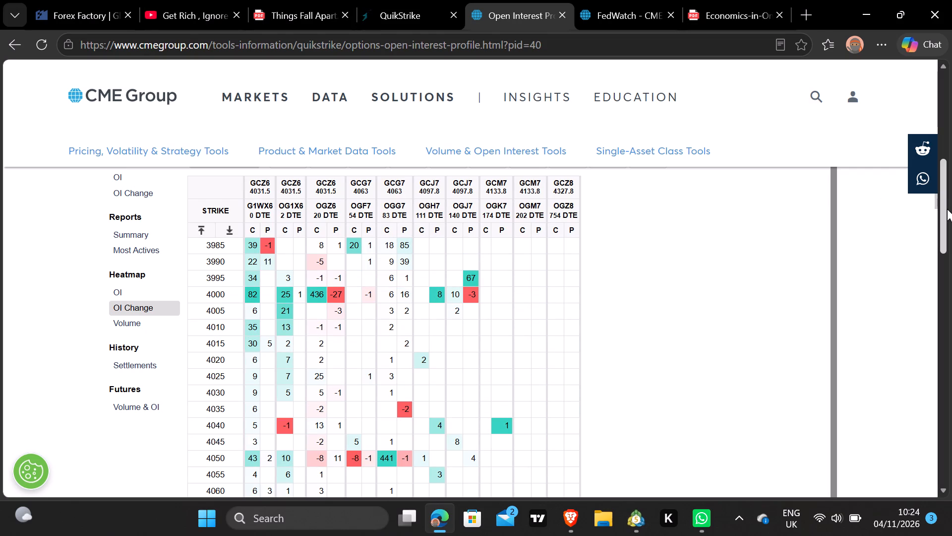
pyautogui.moveTo(945, 209); pyautogui.dragTo(945, 183)
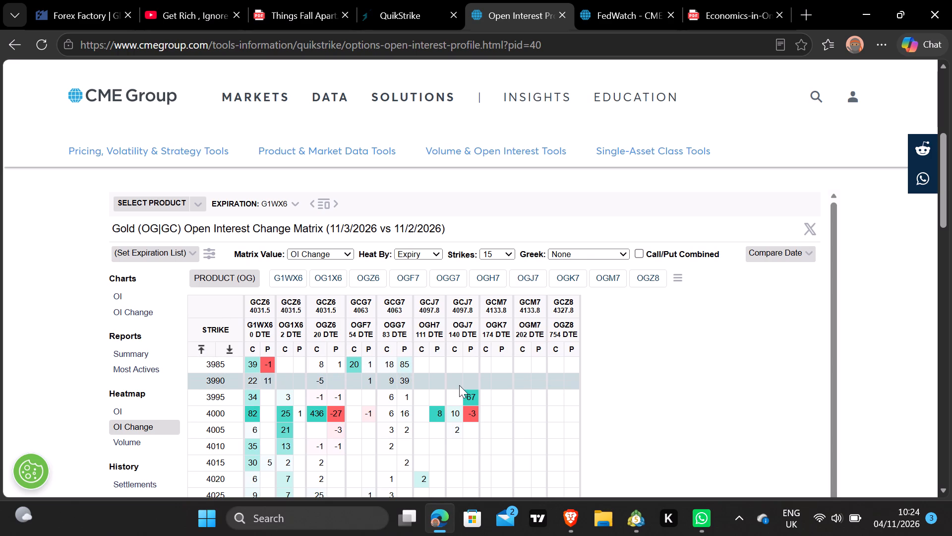
pyautogui.moveTo(943, 212); pyautogui.dragTo(943, 229)
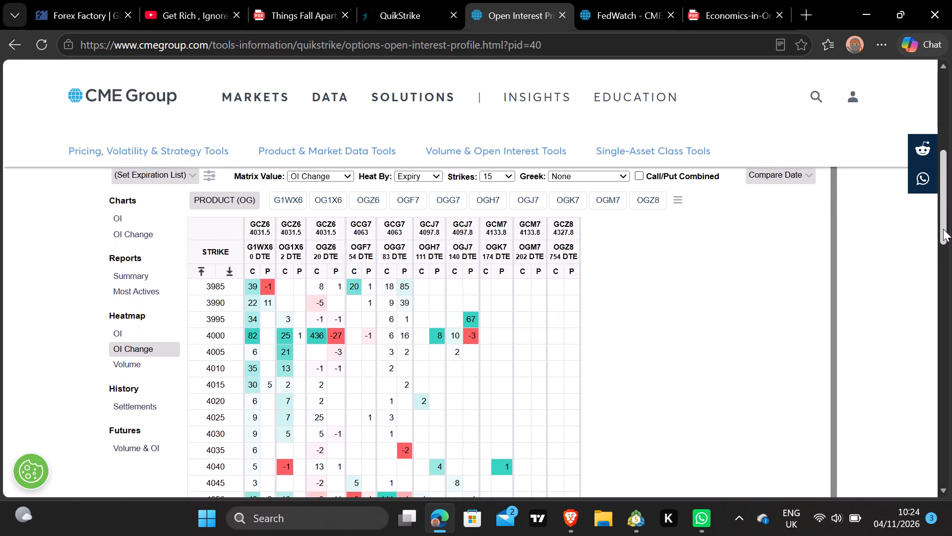
pyautogui.moveTo(943, 229); pyautogui.dragTo(946, 268)
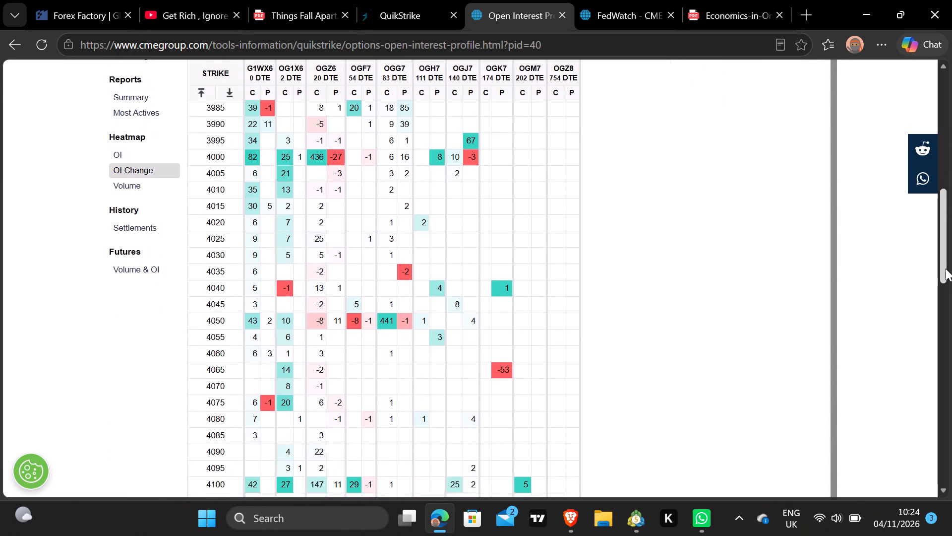
pyautogui.moveTo(946, 268); pyautogui.dragTo(950, 307)
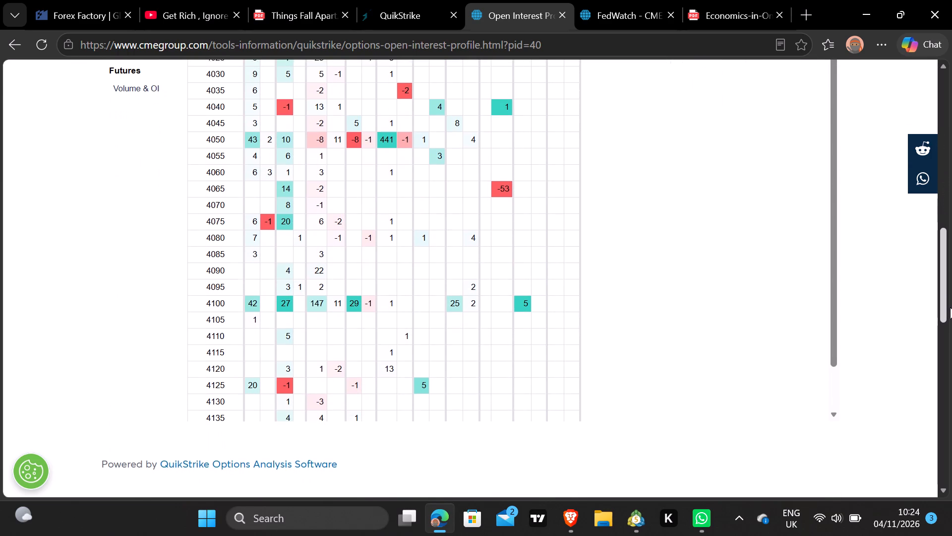
pyautogui.moveTo(950, 307); pyautogui.dragTo(951, 235)
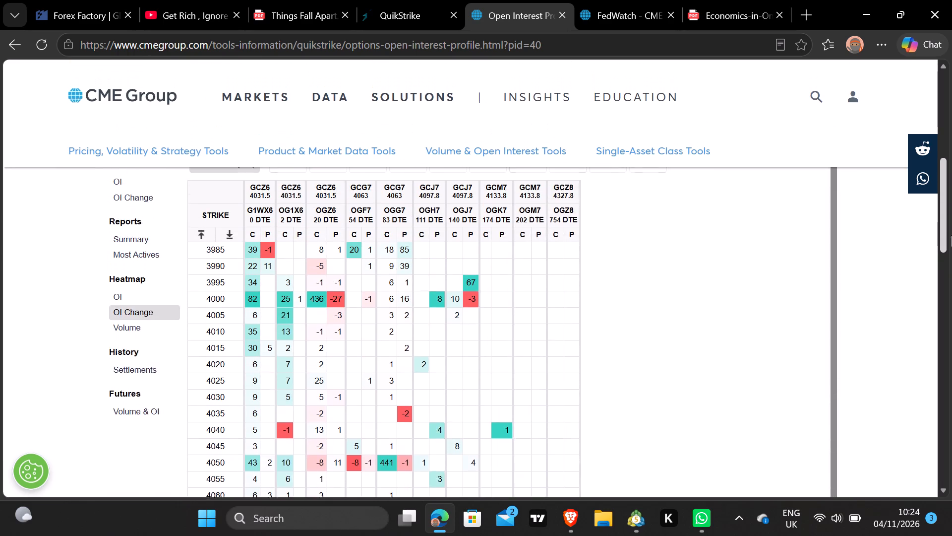
pyautogui.moveTo(951, 235); pyautogui.dragTo(950, 227)
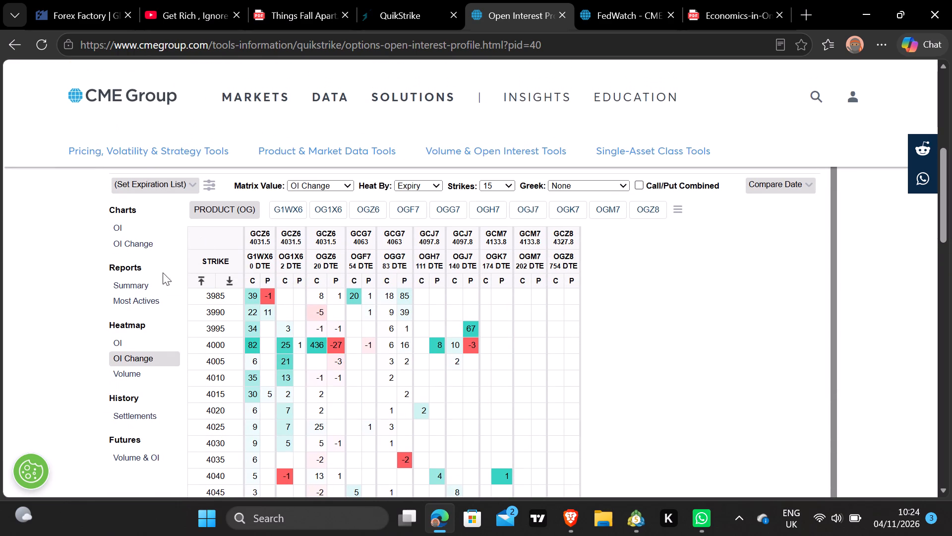
pyautogui.click(121, 347)
# Switch to the CME FedWatch page, dismiss the STIR desks promotion, reload the page, and look for the FOMC rate probabilities.
pyautogui.click(624, 19)
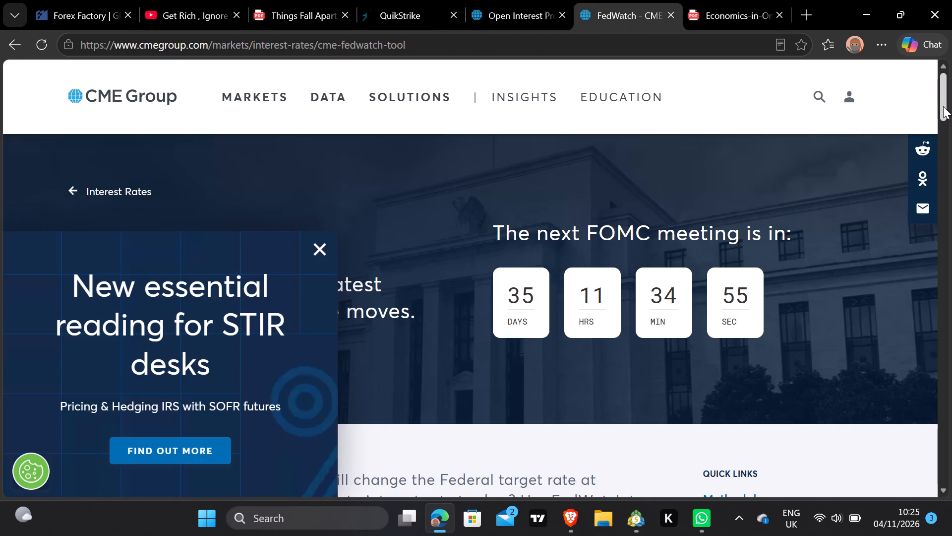
pyautogui.moveTo(943, 106); pyautogui.dragTo(951, 175)
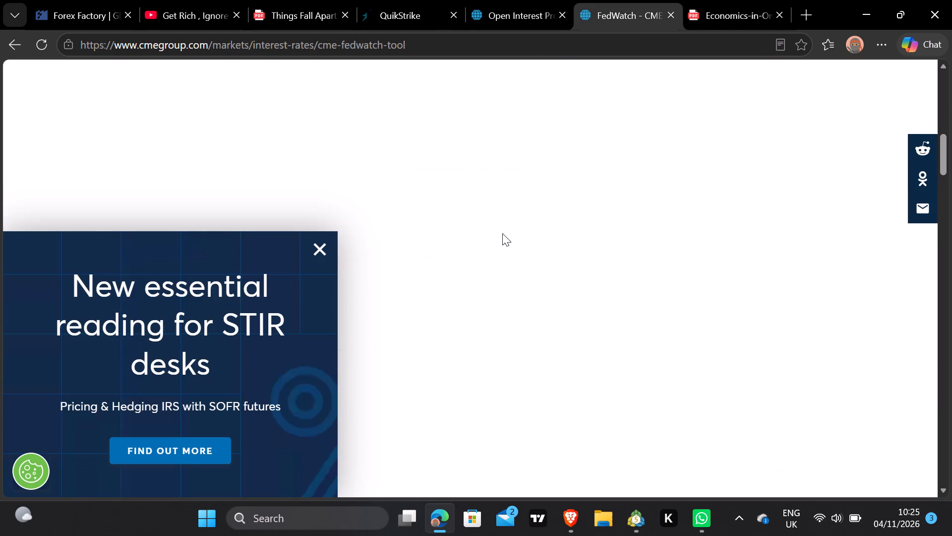
pyautogui.click(314, 252)
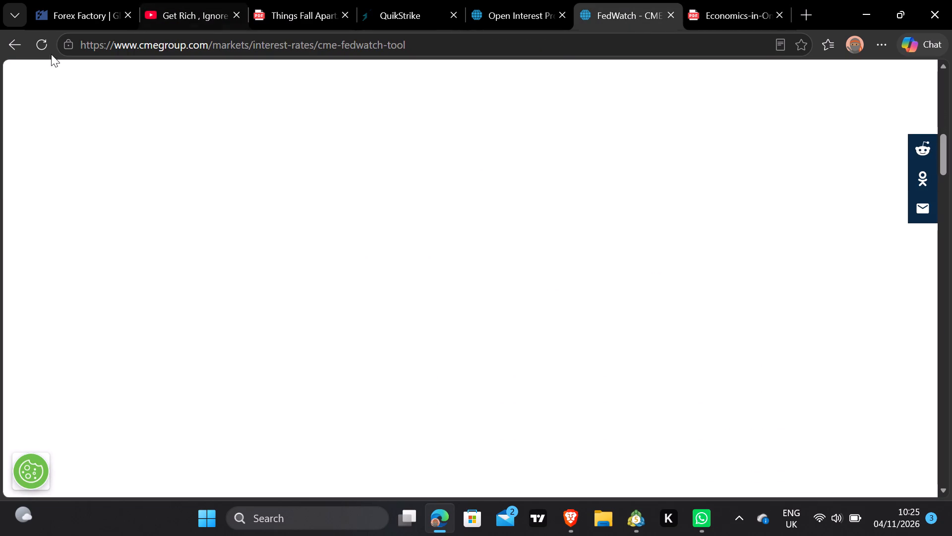
pyautogui.click(25, 50)
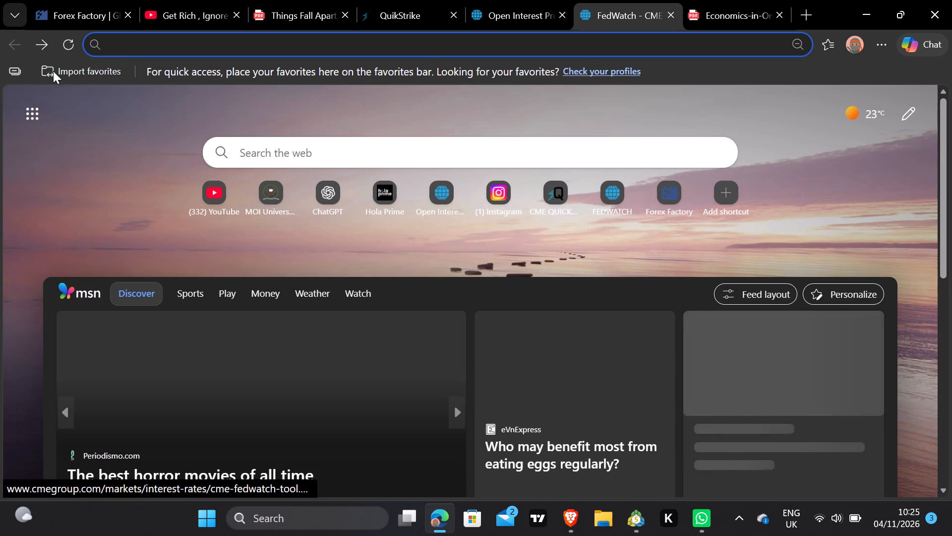
pyautogui.click(62, 39)
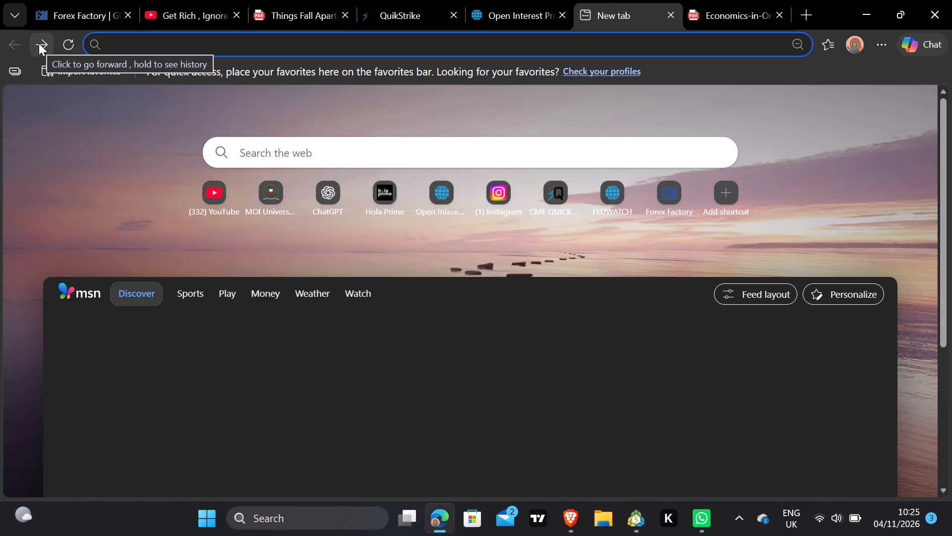
pyautogui.click(39, 43)
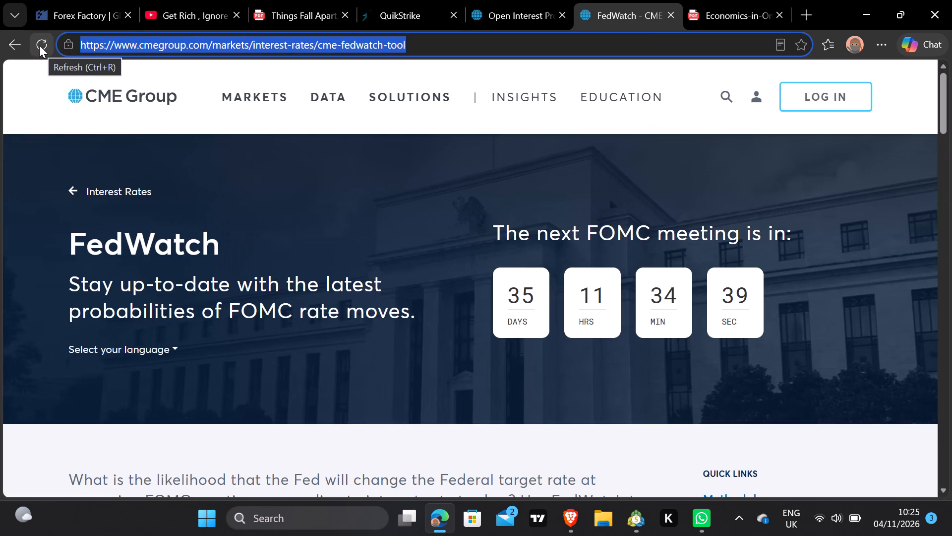
pyautogui.click(238, 163)
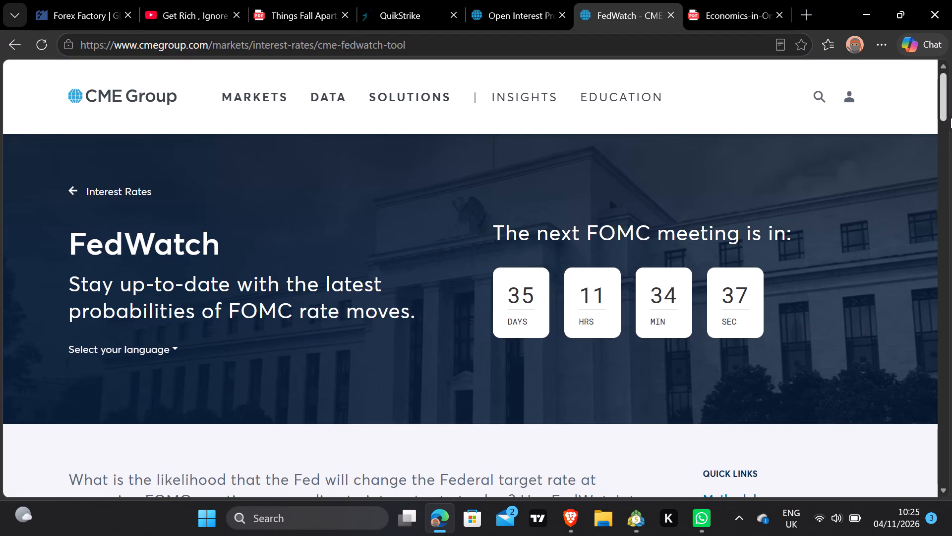
pyautogui.click(944, 104)
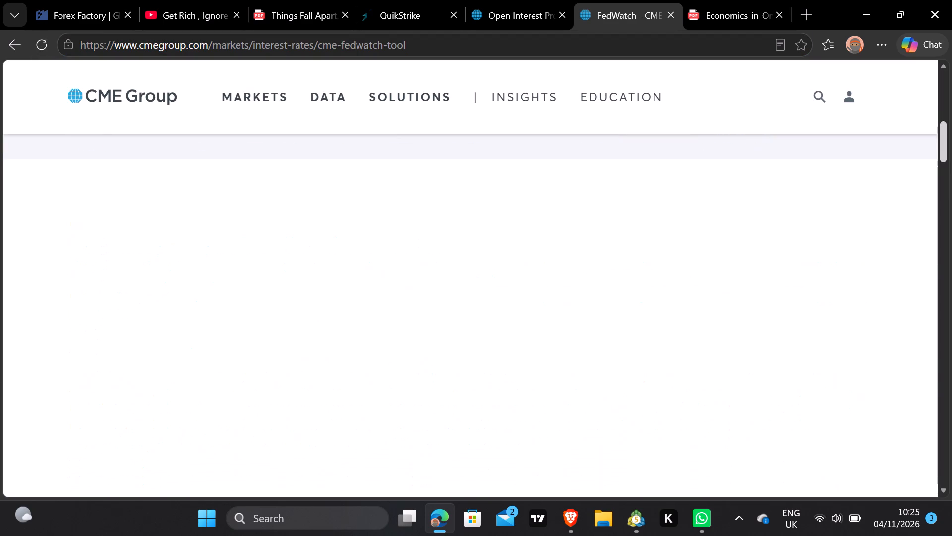